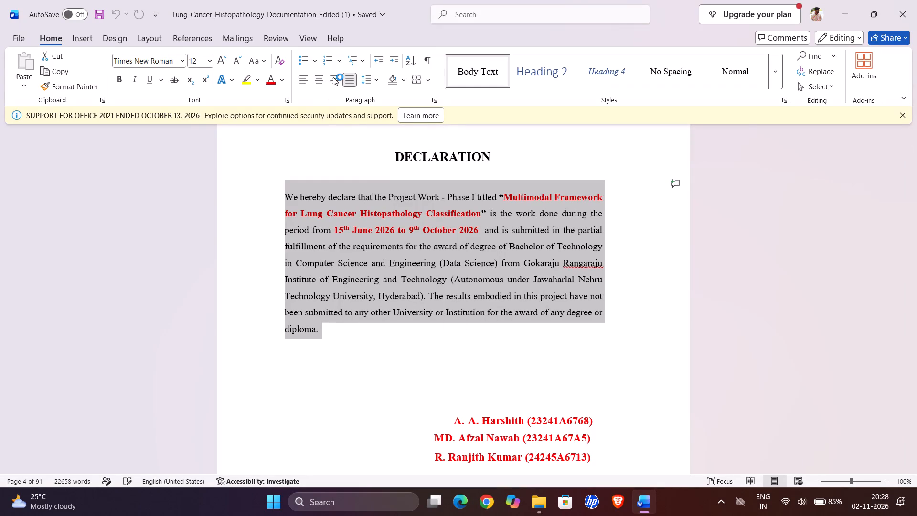
# Apply justified alignment to the selected body paragraph under the DECLARATION heading.
pyautogui.hotkey('ctrl', 'j')
pyautogui.hotkey('ctrl', 'j')
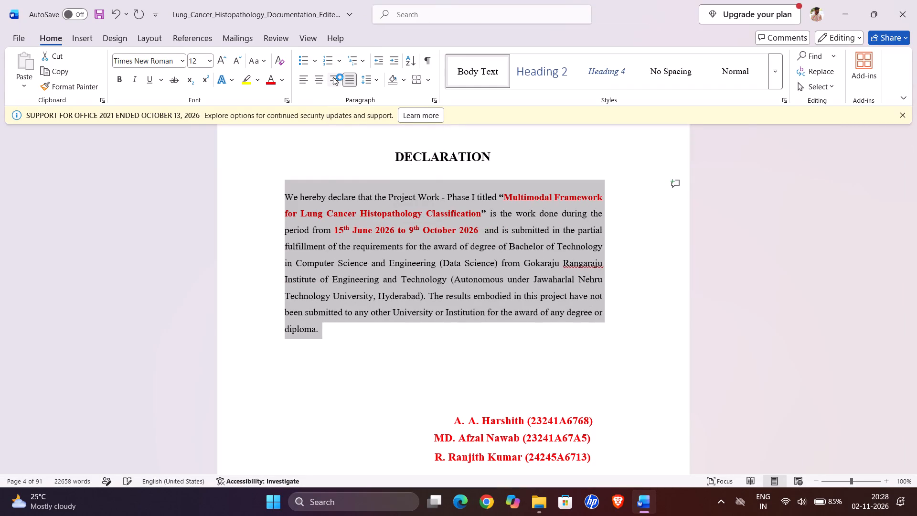
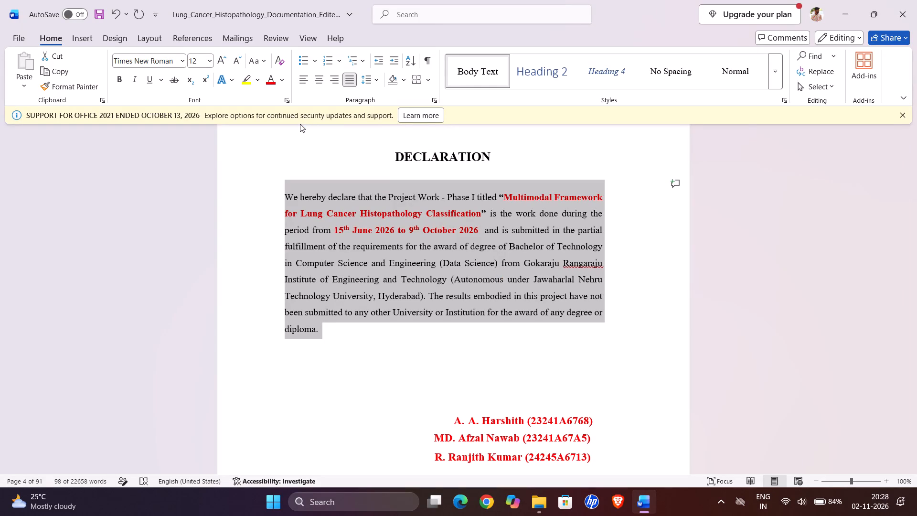
# Review the Acknowledgement page's text layout and student list, and return to the Declaration page.
pyautogui.scroll(2, 588, 356)
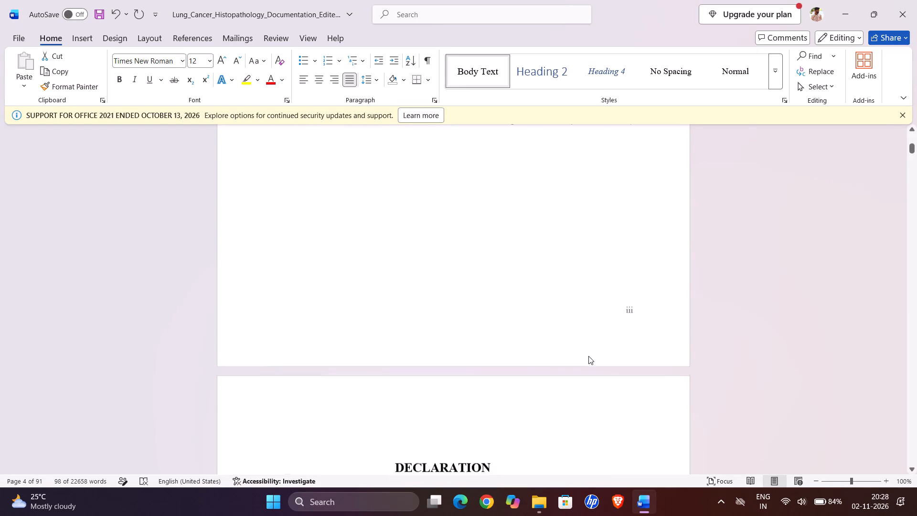
pyautogui.scroll(3, 588, 356)
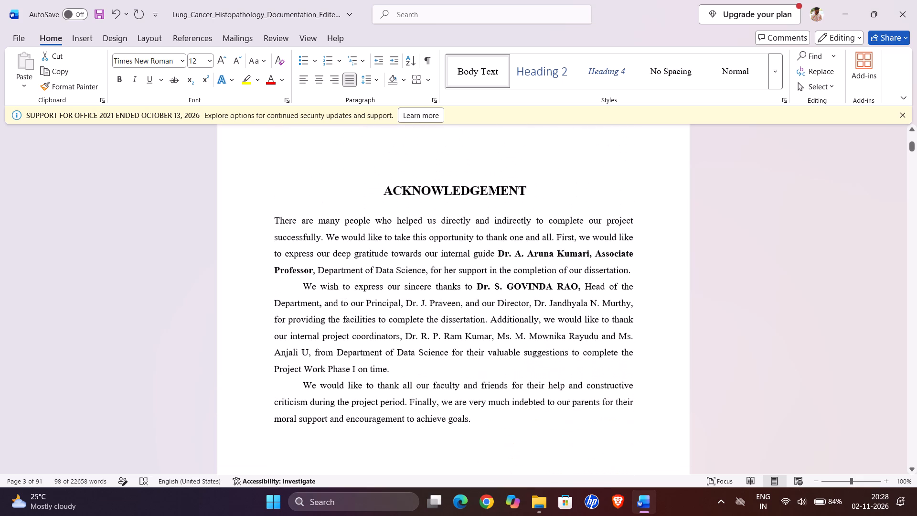
pyautogui.scroll(-1, 462, 279)
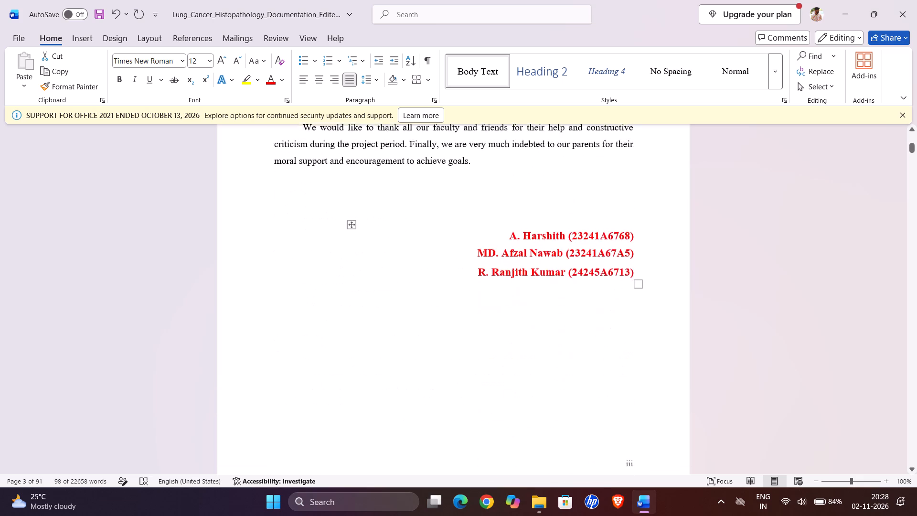
pyautogui.scroll(-2, 462, 279)
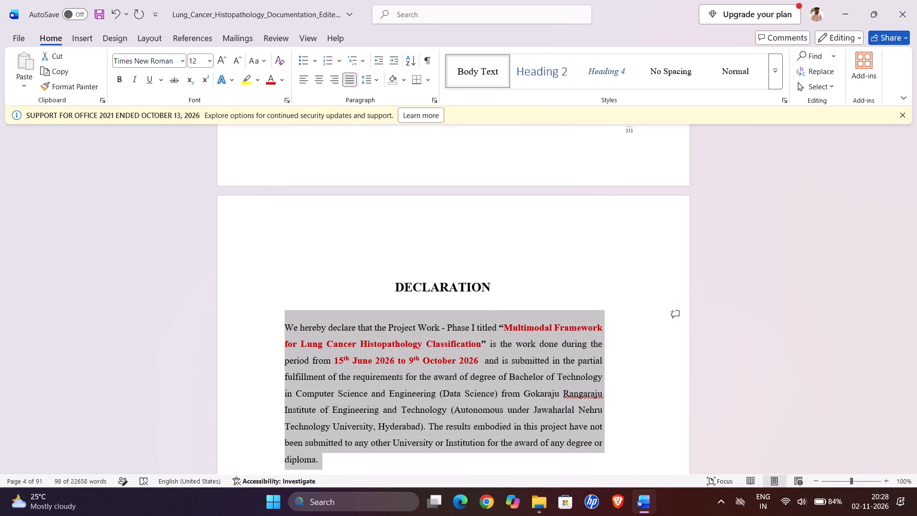
# Find the WhatsApp desktop app through the system search and launch it.
pyautogui.click(360, 500)
pyautogui.press('w')
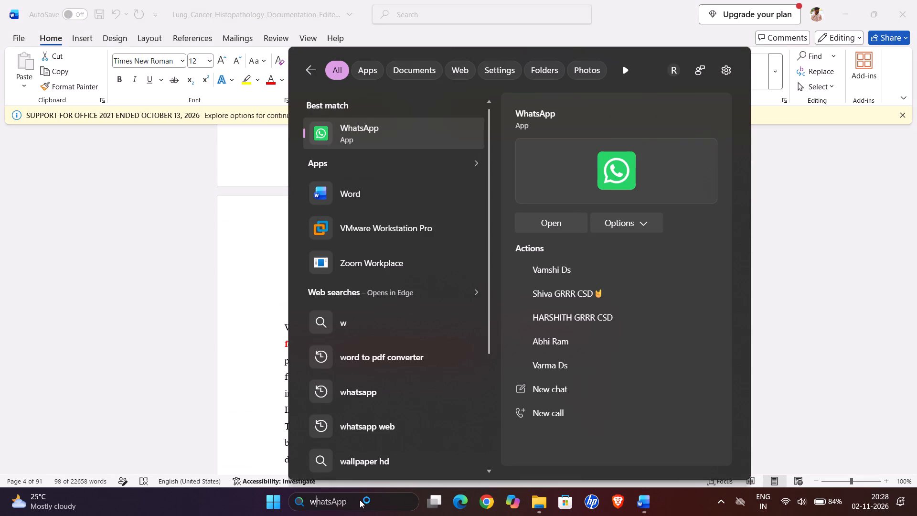
pyautogui.press('Return')
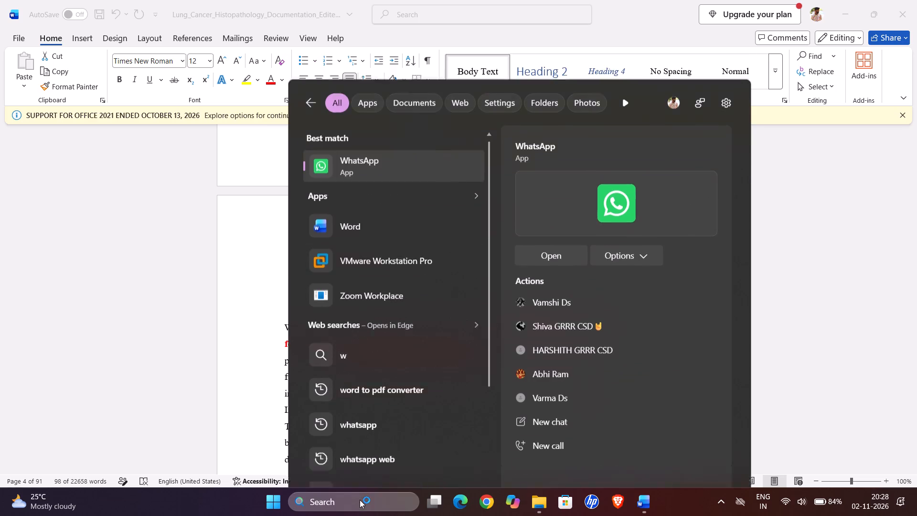
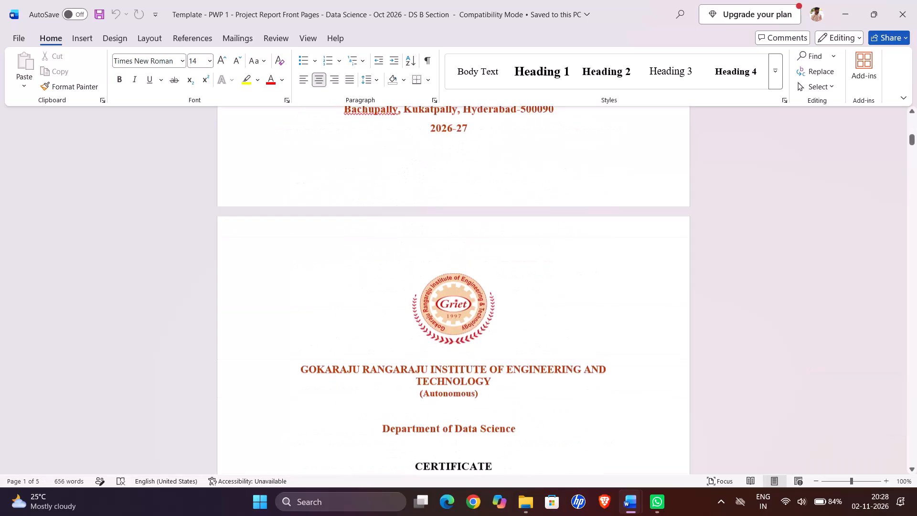
# Examine the Acknowledgement and Declaration pages of the project report front pages template.
pyautogui.scroll(-8, 479, 291)
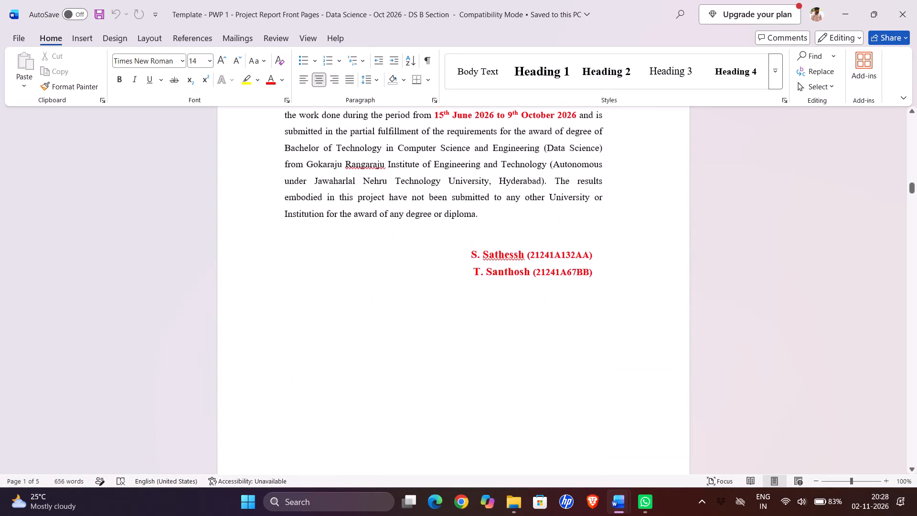
pyautogui.scroll(3, 479, 291)
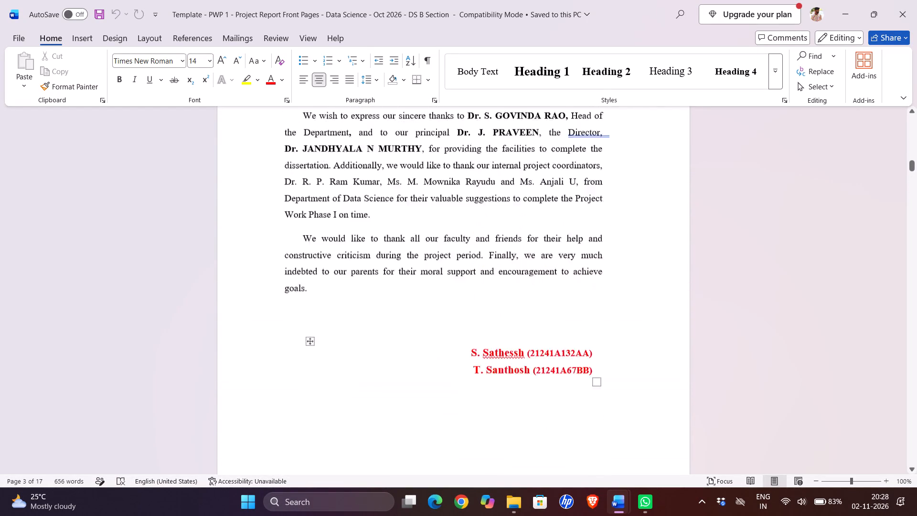
pyautogui.scroll(2, 495, 322)
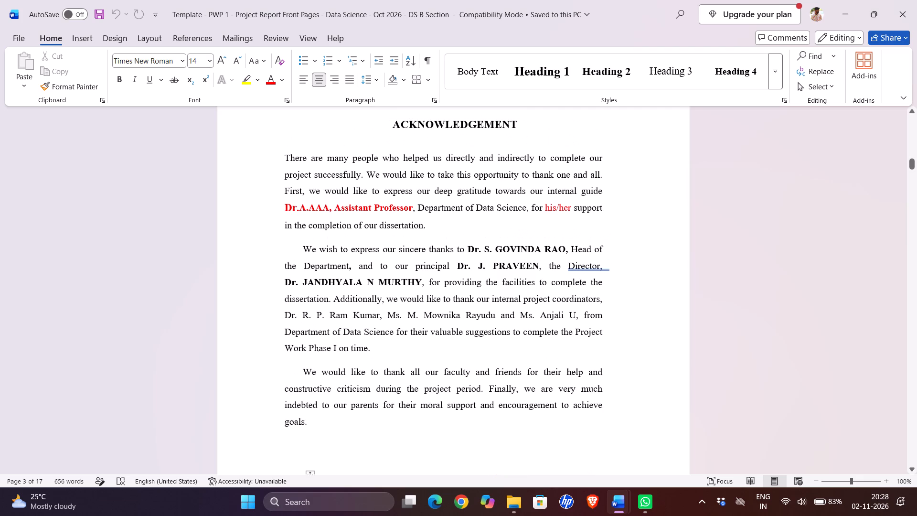
pyautogui.scroll(1, 495, 322)
pyautogui.scroll(-3, 495, 322)
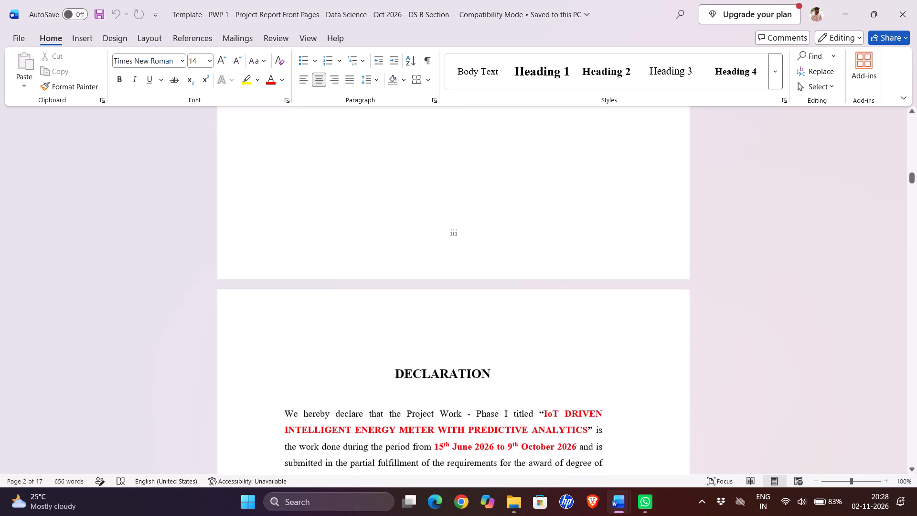
pyautogui.scroll(-2, 495, 322)
pyautogui.scroll(4, 495, 322)
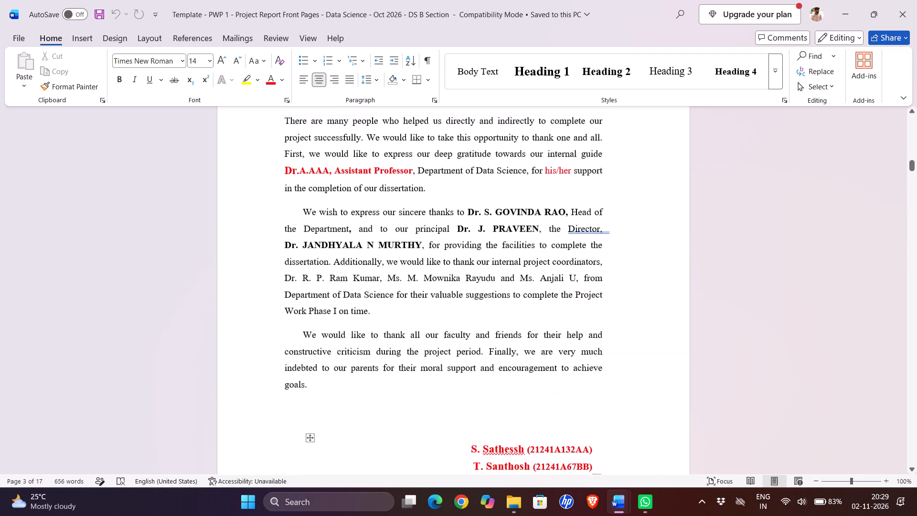
pyautogui.scroll(1, 495, 322)
pyautogui.scroll(-5, 495, 322)
pyautogui.scroll(2, 495, 322)
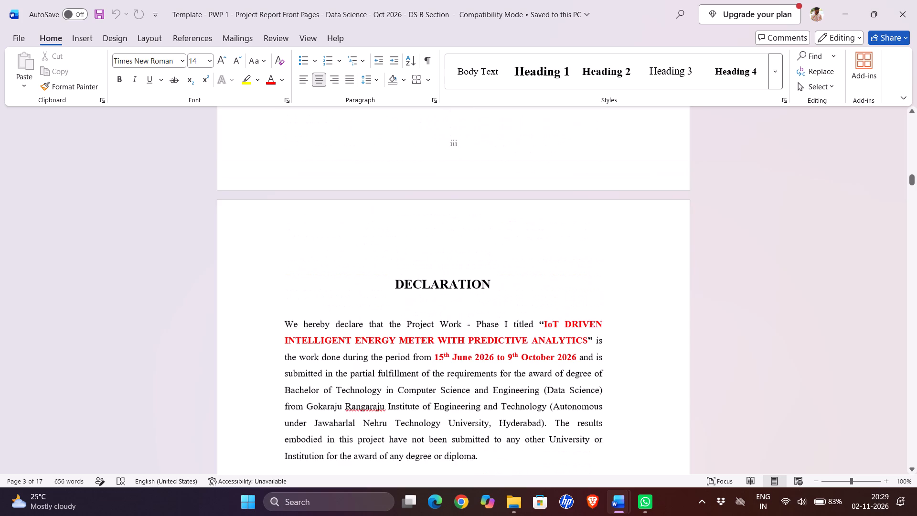
pyautogui.scroll(3, 495, 322)
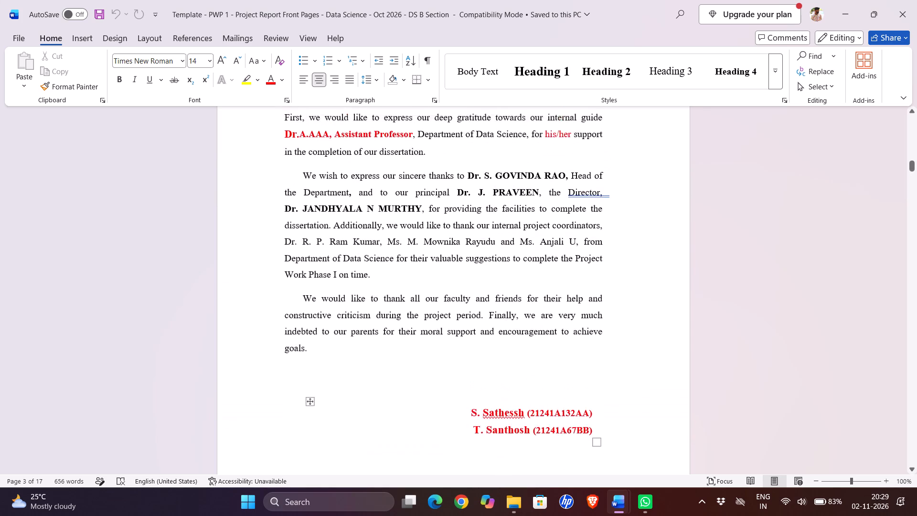
pyautogui.scroll(2, 495, 322)
pyautogui.scroll(-1, 321, 280)
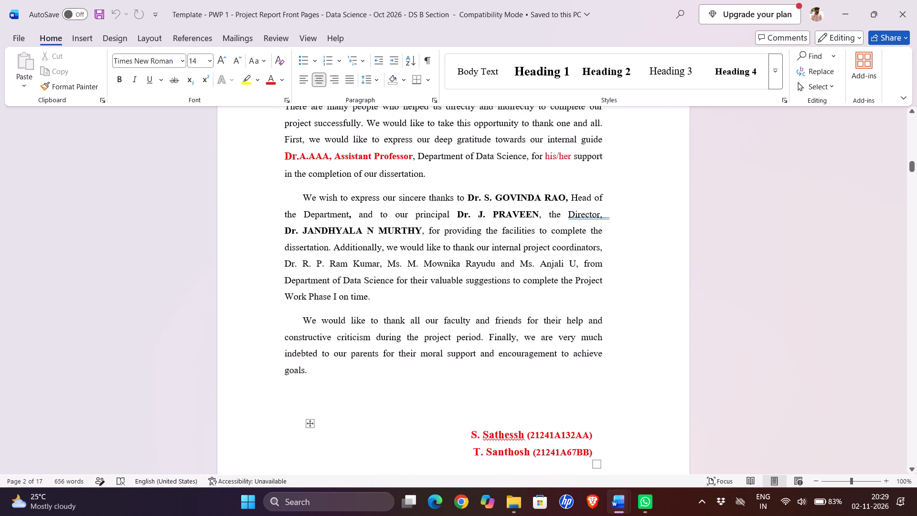
# Copy the three body paragraphs under the template's ACKNOWLEDGEMENT heading.
pyautogui.scroll(1, 321, 280)
pyautogui.moveTo(283, 180); pyautogui.dragTo(301, 280)
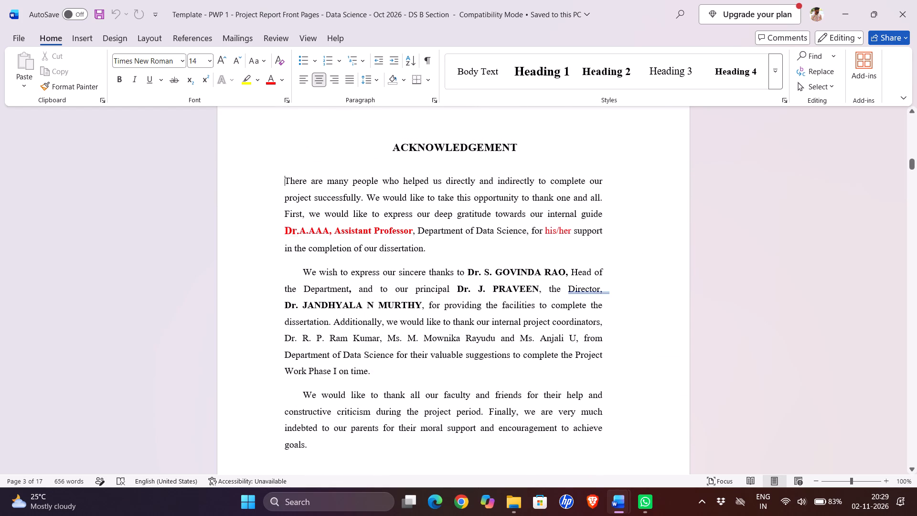
pyautogui.moveTo(301, 280); pyautogui.dragTo(309, 443)
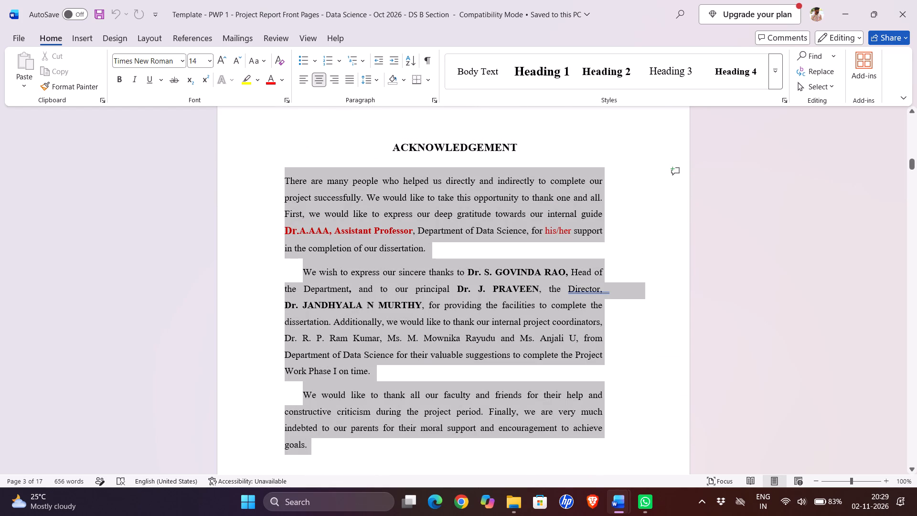
pyautogui.moveTo(309, 443); pyautogui.dragTo(303, 442)
pyautogui.moveTo(303, 442); pyautogui.dragTo(307, 442)
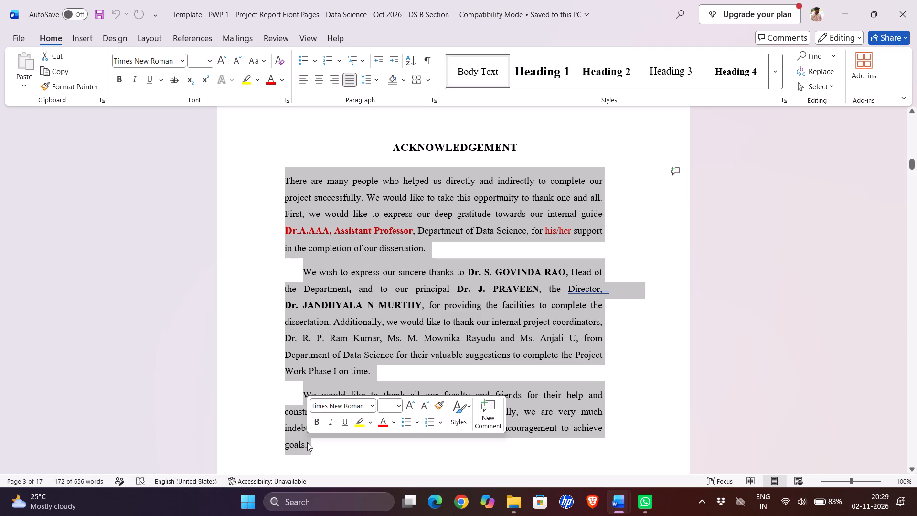
pyautogui.hotkey('ctrl', 'c')
pyautogui.hotkey('ctrl', 'c')
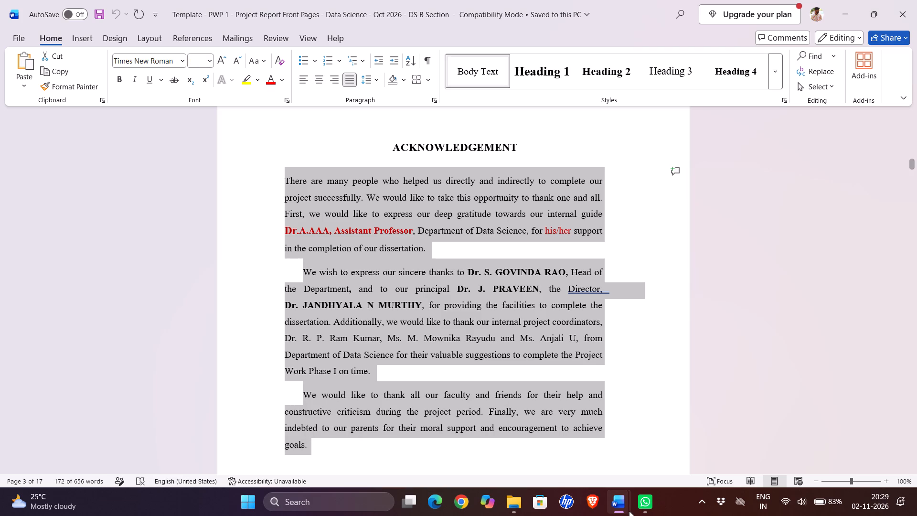
# In the Lung Cancer Histopathology document, replace the Acknowledgement page's three body paragraphs with the copied template text.
pyautogui.click(578, 449)
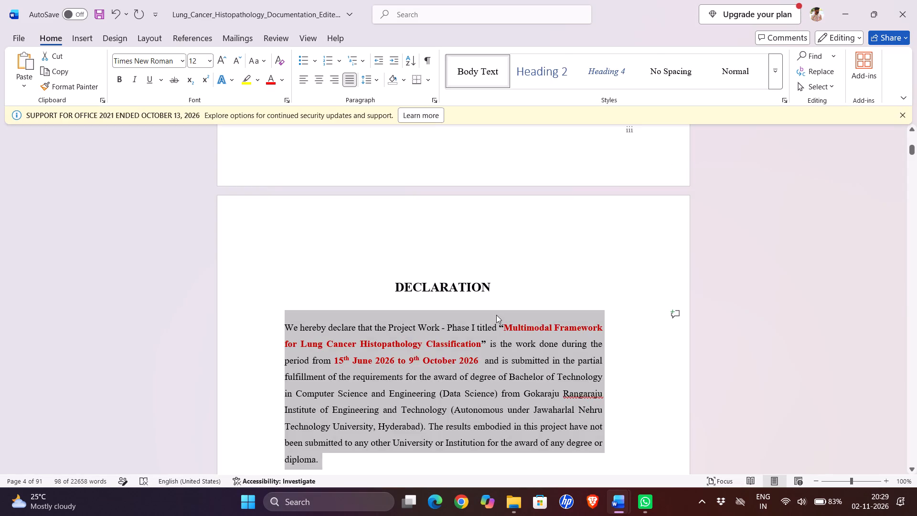
pyautogui.scroll(3, 496, 315)
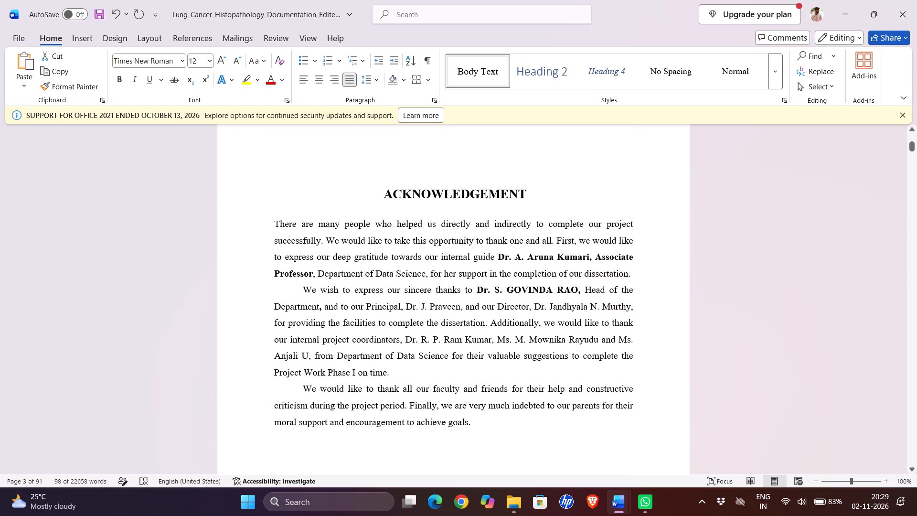
pyautogui.moveTo(275, 223); pyautogui.dragTo(431, 395)
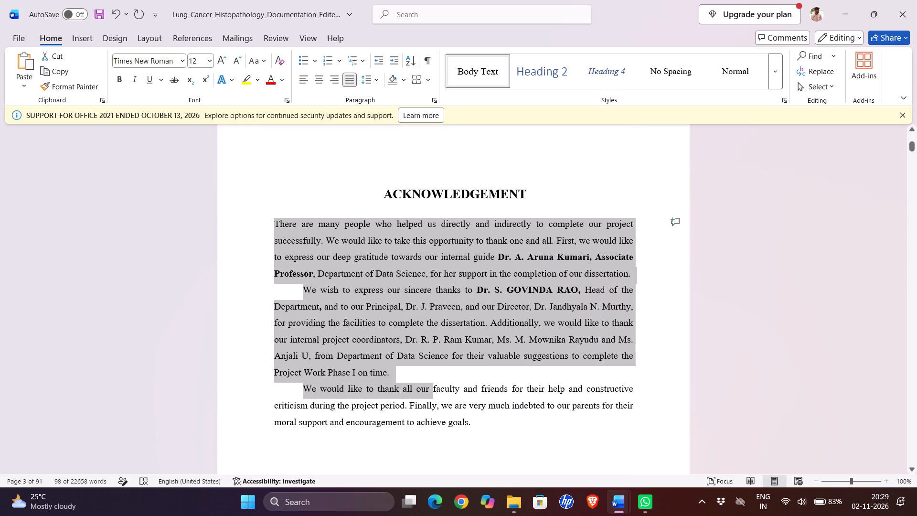
pyautogui.moveTo(431, 395); pyautogui.dragTo(472, 419)
pyautogui.hotkey('ctrl', 'v')
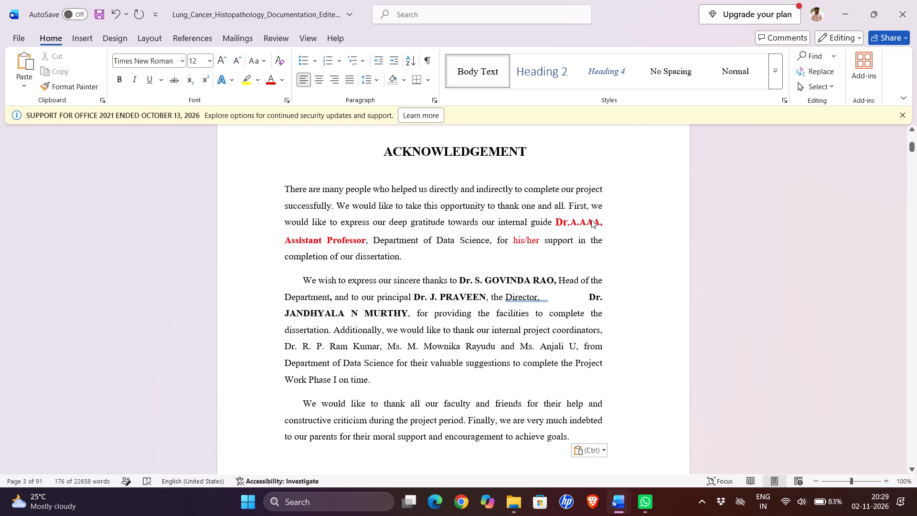
# Replace the "AAA" part of the internal guide placeholder in the first Acknowledgement paragraph with the guide's name.
pyautogui.click(602, 223)
pyautogui.press('Left')
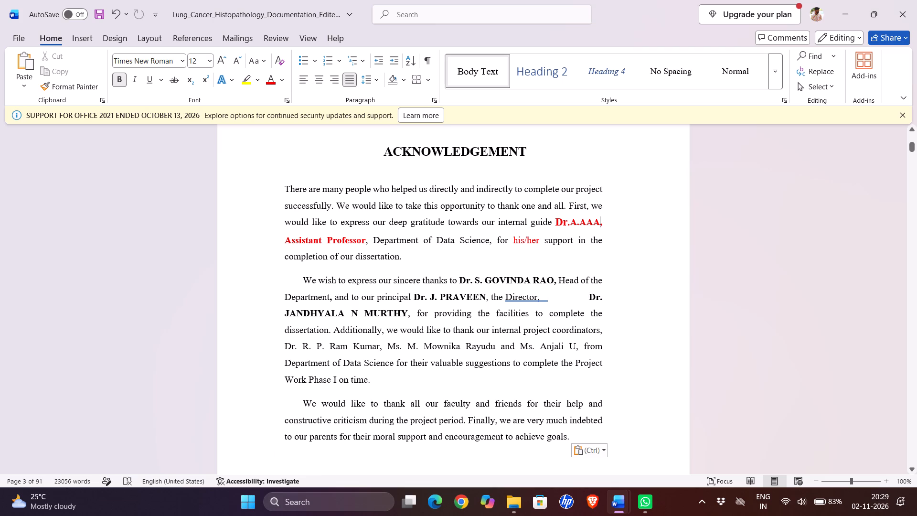
pyautogui.press('BackSpace')
pyautogui.press('BackSpace')
pyautogui.press('BackSpace')
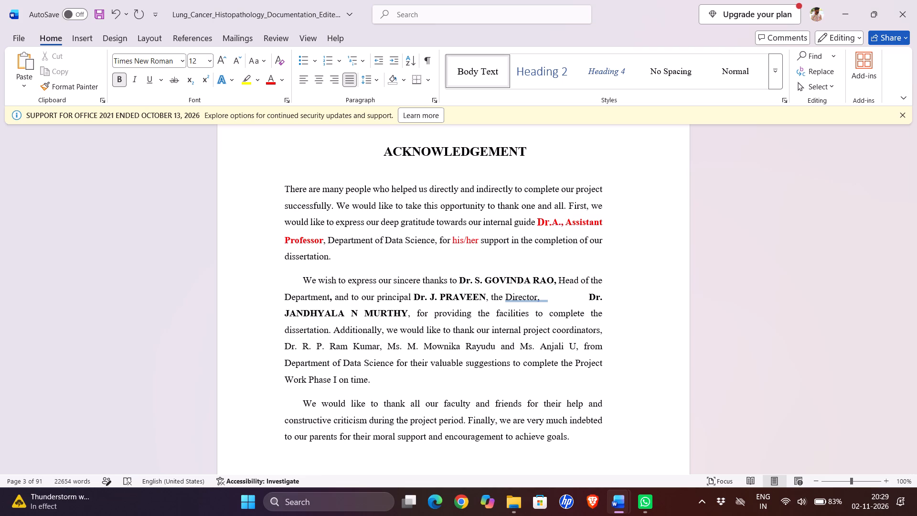
pyautogui.hotkey('shift', 'a')
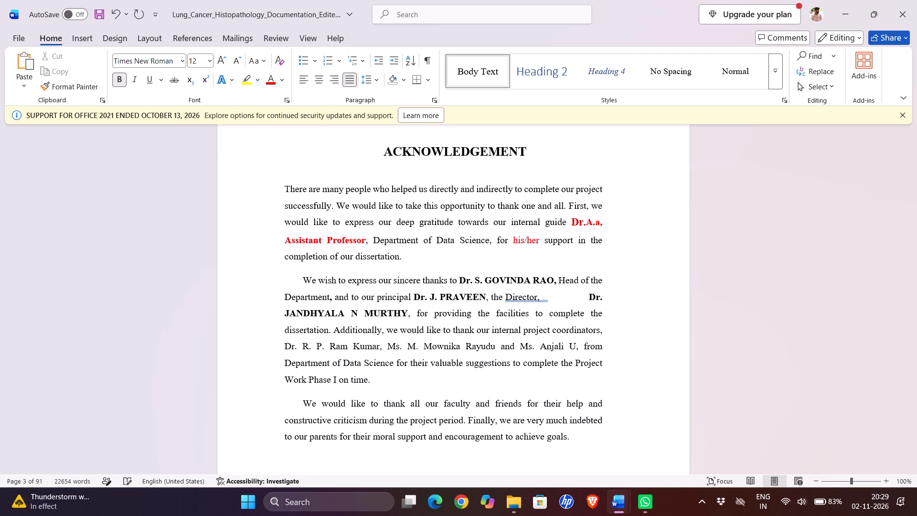
pyautogui.press('BackSpace')
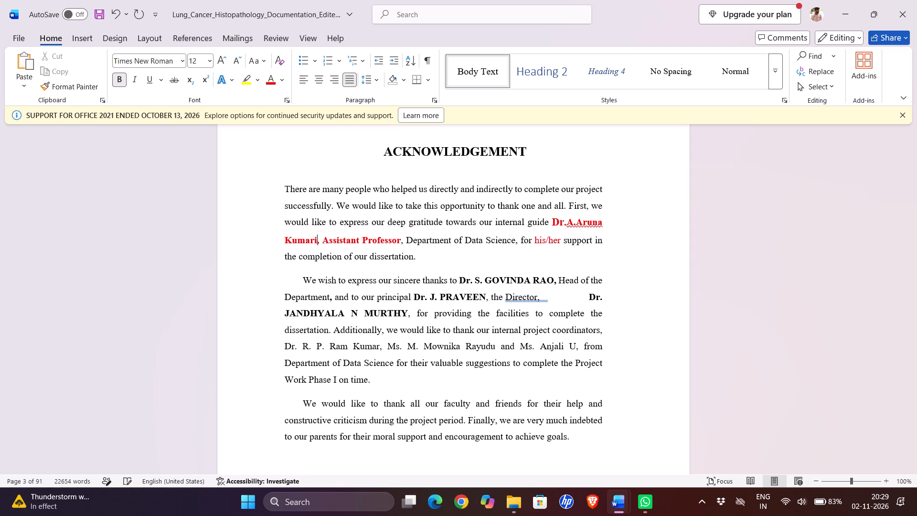
# Insert a space after "Dr." and another after the initial "A." in the internal guide's name.
pyautogui.click(570, 225)
pyautogui.press('Left')
pyautogui.press('space')
pyautogui.write('0')
pyautogui.press('BackSpace')
pyautogui.press('Right')
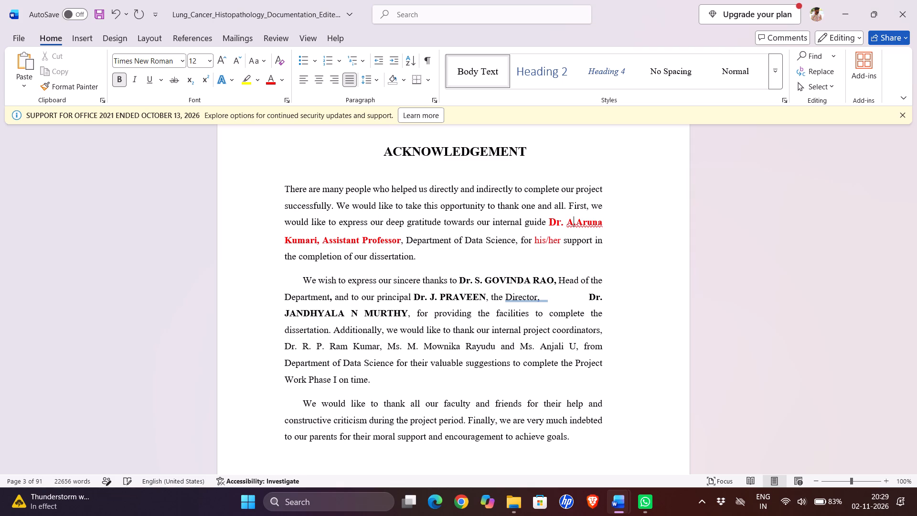
pyautogui.press('space')
pyautogui.press('BackSpace')
pyautogui.press('Right')
pyautogui.press('space')
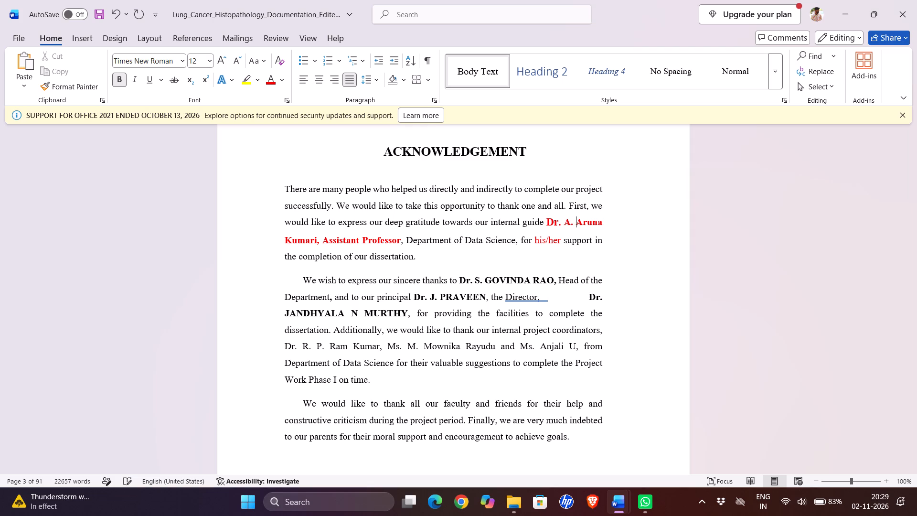
# Change the internal guide's designation in the first Acknowledgement paragraph to "Assosciate Professor".
pyautogui.click(358, 241)
pyautogui.press('BackSpace')
pyautogui.press('BackSpace')
pyautogui.press('BackSpace')
pyautogui.press('BackSpace')
pyautogui.press('BackSpace')
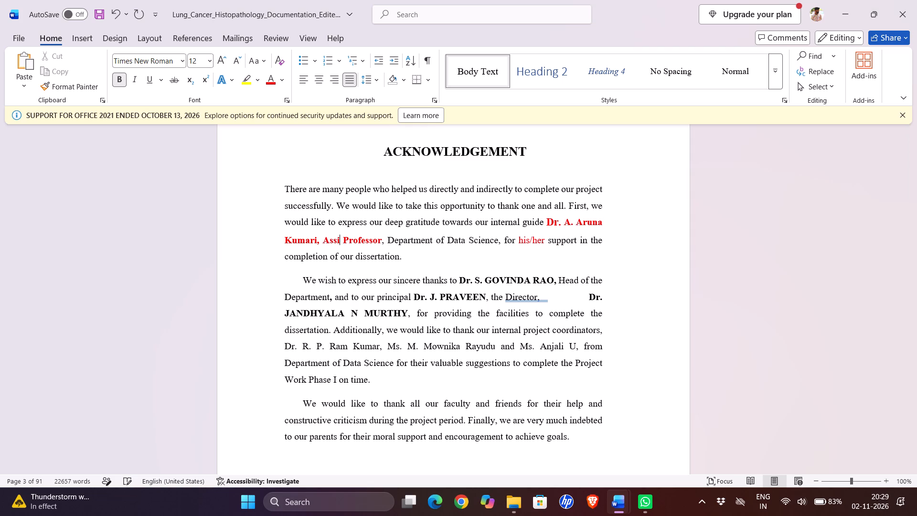
pyautogui.press('BackSpace')
pyautogui.write('osciate')
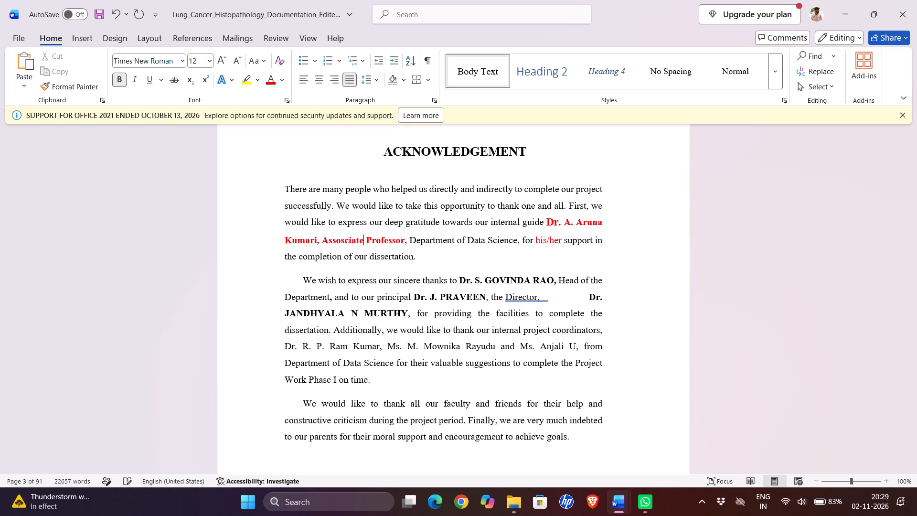
# Remove "his/" from "his/her support" in the first Acknowledgement paragraph, keeping only "her".
pyautogui.click(551, 238)
pyautogui.press('BackSpace')
pyautogui.press('BackSpace')
pyautogui.press('BackSpace')
pyautogui.press('BackSpace')
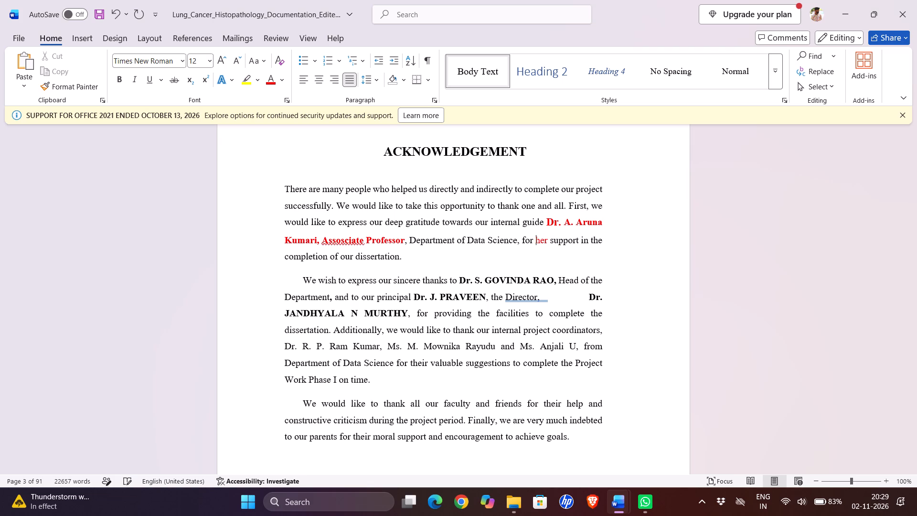
# Reduce the wide gap between "the Director," and the director's name in the second Acknowledgement paragraph to a single space.
pyautogui.click(589, 296)
pyautogui.press('BackSpace')
pyautogui.press('BackSpace')
pyautogui.press('BackSpace')
pyautogui.press('BackSpace')
pyautogui.press('BackSpace')
pyautogui.press('BackSpace')
pyautogui.press('BackSpace')
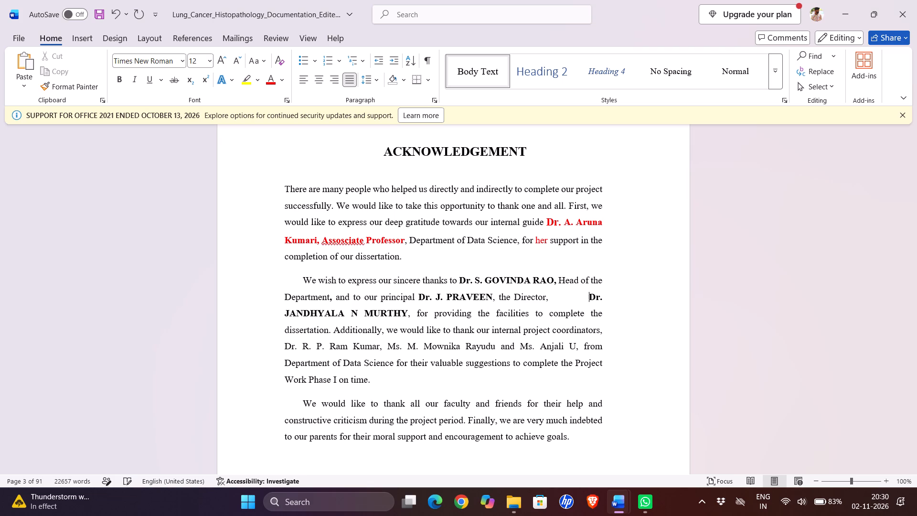
pyautogui.press('BackSpace')
pyautogui.press('BackSpace')
pyautogui.press('BackSpace')
pyautogui.press('BackSpace')
pyautogui.press('BackSpace')
pyautogui.press('BackSpace')
pyautogui.press('BackSpace')
pyautogui.press('BackSpace')
pyautogui.press('BackSpace')
pyautogui.press('BackSpace')
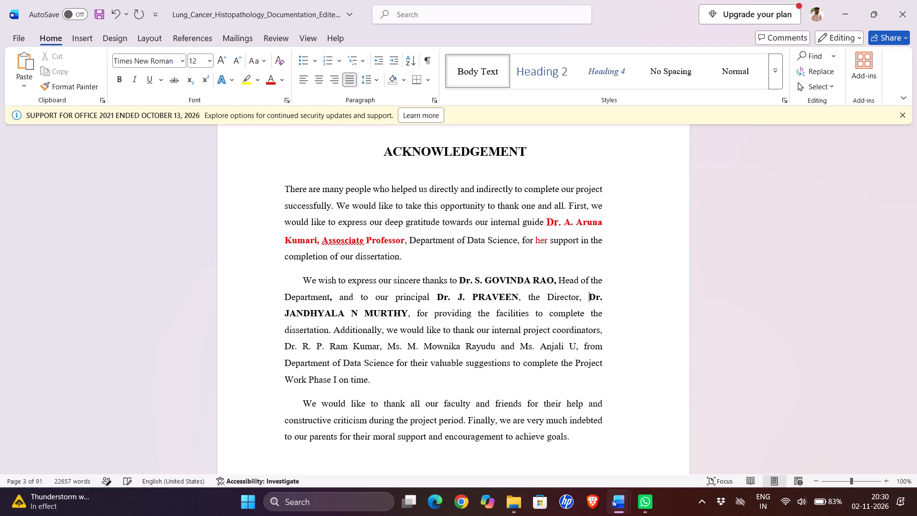
pyautogui.press('BackSpace')
pyautogui.press('space')
# Compare the project report's Acknowledgement and Certificate pages with the Acknowledgement page in the college front-pages template.
pyautogui.scroll(-1, 533, 408)
pyautogui.scroll(1, 533, 408)
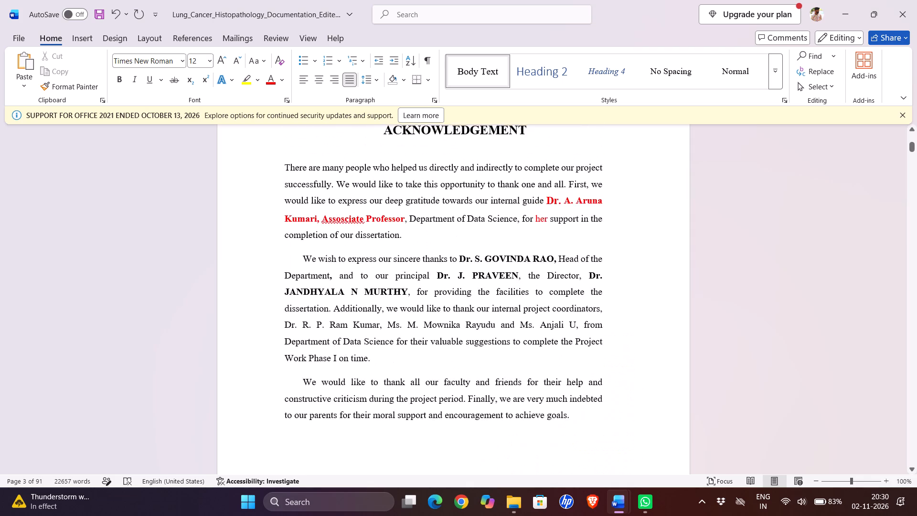
pyautogui.scroll(3, 533, 408)
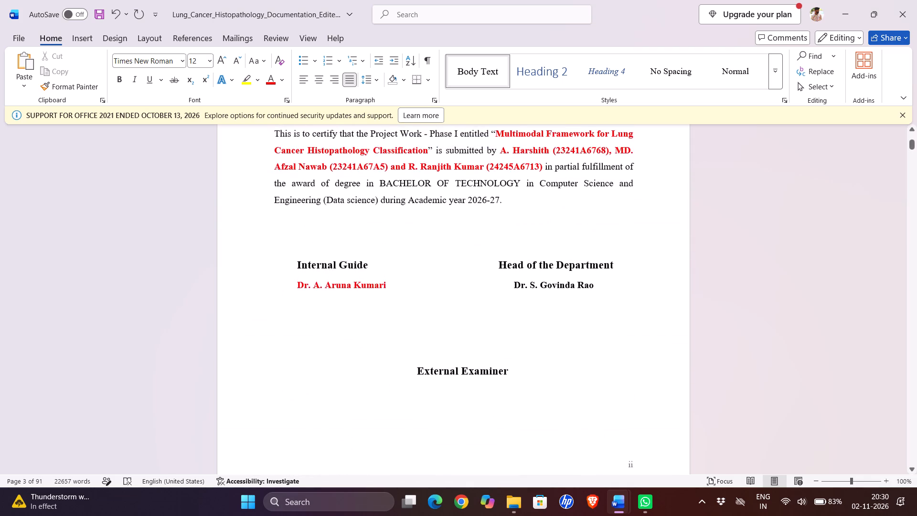
pyautogui.scroll(1, 533, 408)
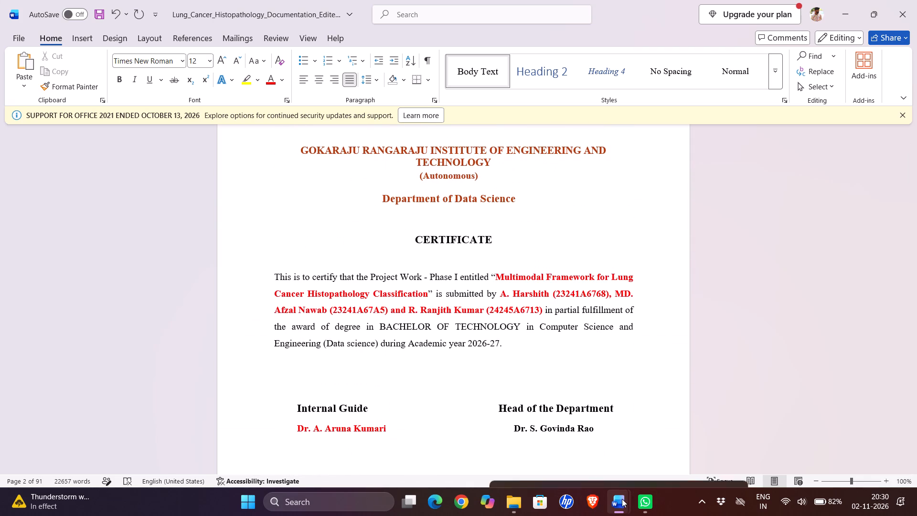
pyautogui.click(662, 449)
pyautogui.scroll(2, 510, 301)
pyautogui.scroll(-1, 510, 301)
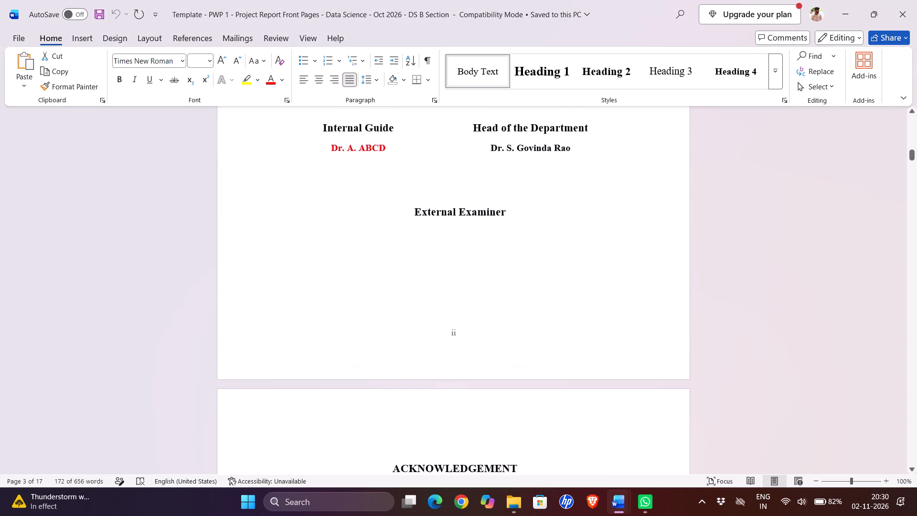
pyautogui.scroll(-1, 510, 301)
pyautogui.click(510, 301)
pyautogui.scroll(1, 480, 257)
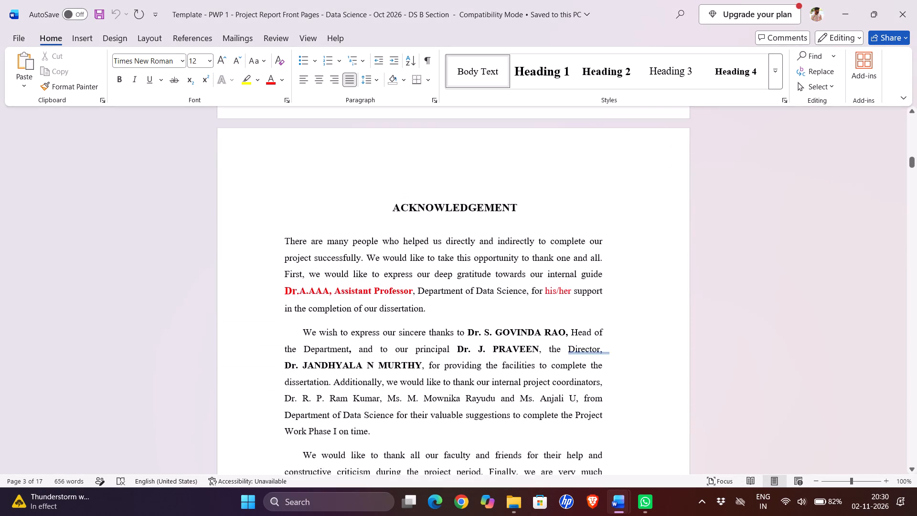
pyautogui.moveTo(283, 250); pyautogui.dragTo(283, 245)
pyautogui.moveTo(283, 245); pyautogui.dragTo(301, 339)
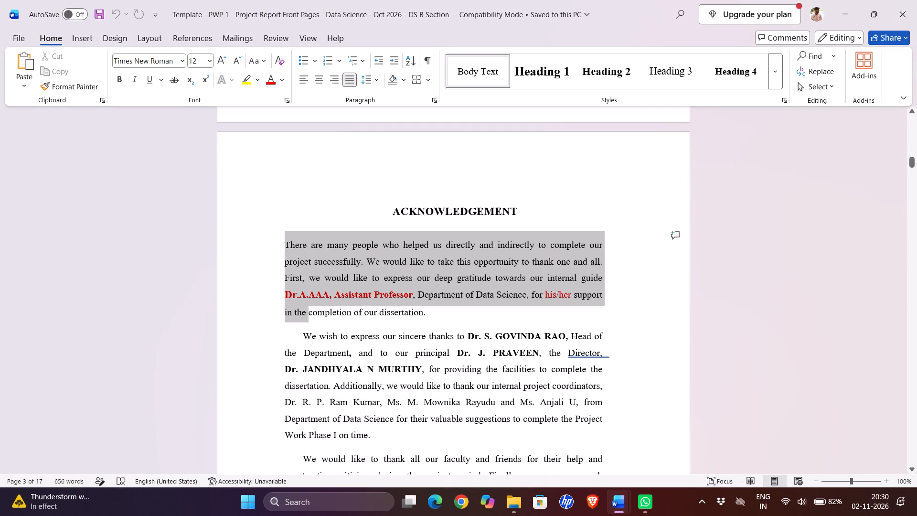
pyautogui.moveTo(301, 339); pyautogui.dragTo(315, 441)
pyautogui.scroll(2, 315, 441)
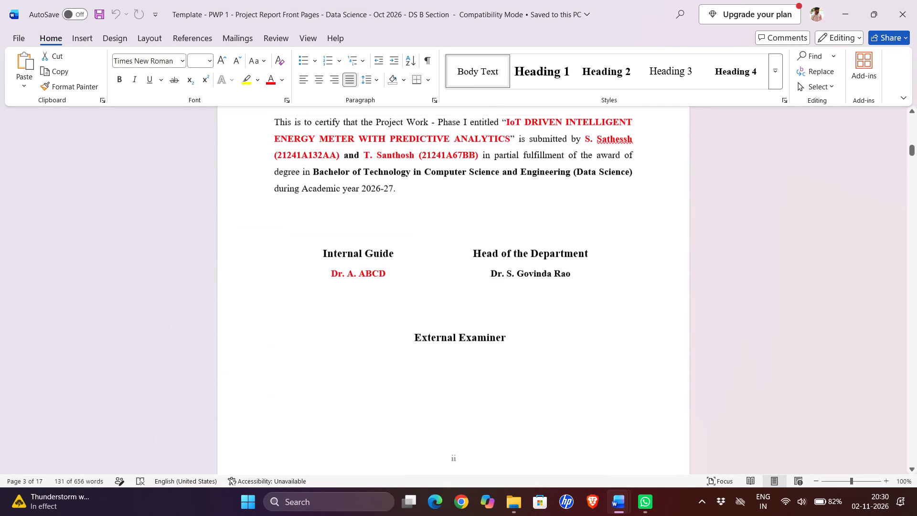
# Review the template's Certificate, title, Abstract and Declaration pages for layout and the placement of student names.
pyautogui.scroll(1, 315, 441)
pyautogui.scroll(3, 408, 369)
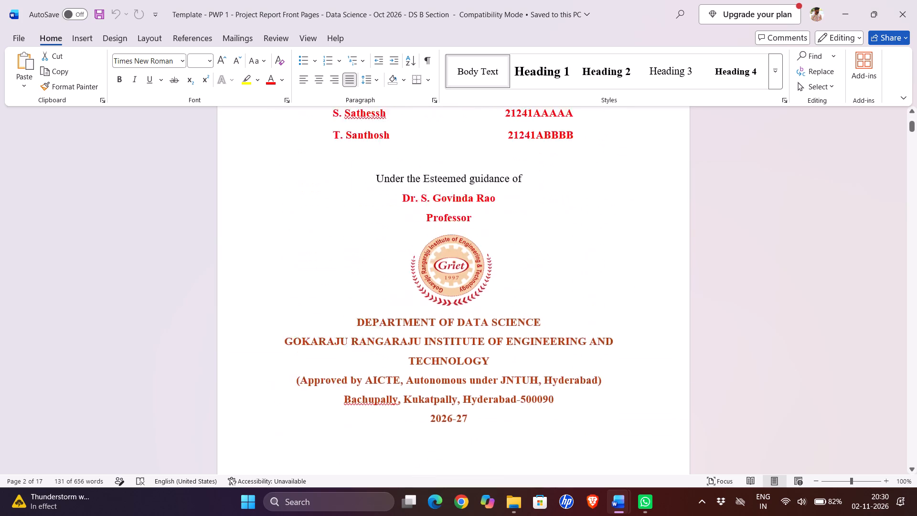
pyautogui.scroll(1, 408, 369)
pyautogui.scroll(-6, 408, 369)
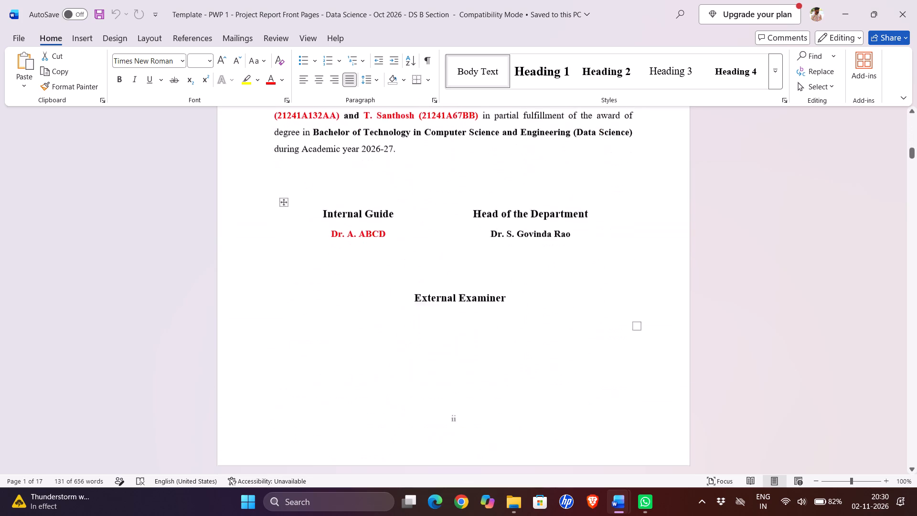
pyautogui.scroll(-7, 408, 369)
pyautogui.scroll(1, 408, 369)
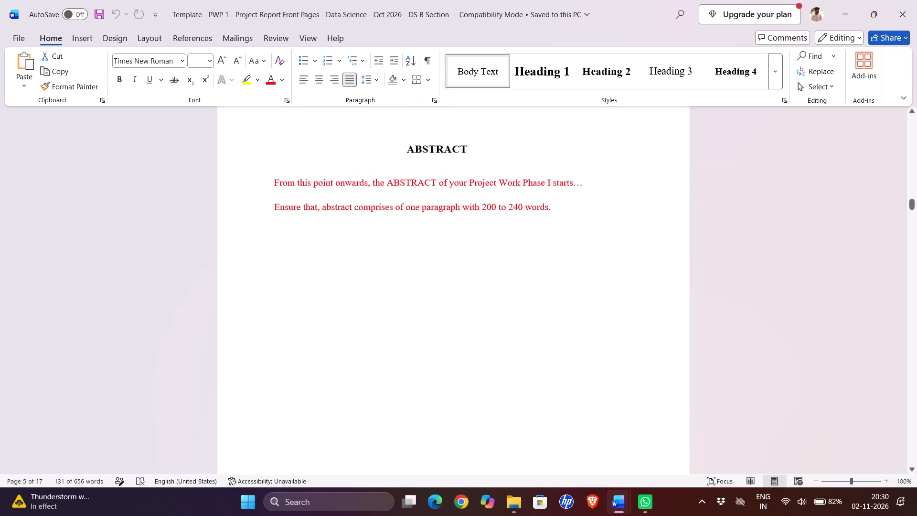
pyautogui.scroll(2, 408, 369)
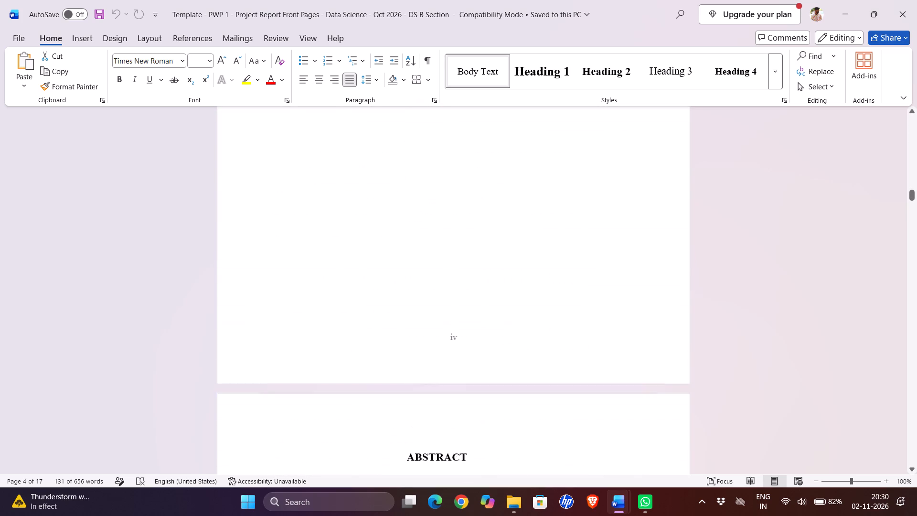
pyautogui.scroll(1, 408, 369)
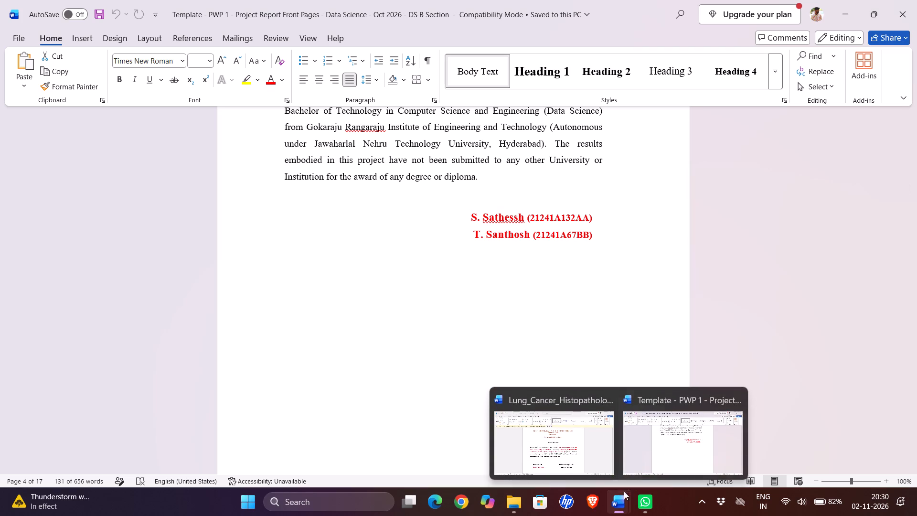
# In the project report, move the student names table below the Acknowledgement text left, inside the paragraph's right edge.
pyautogui.click(577, 424)
pyautogui.scroll(-1, 575, 311)
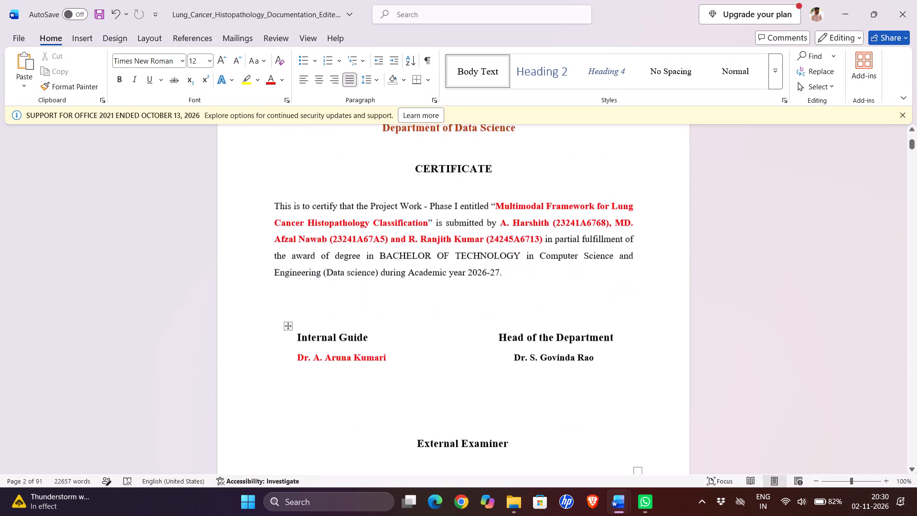
pyautogui.scroll(-4, 575, 311)
pyautogui.scroll(2, 575, 311)
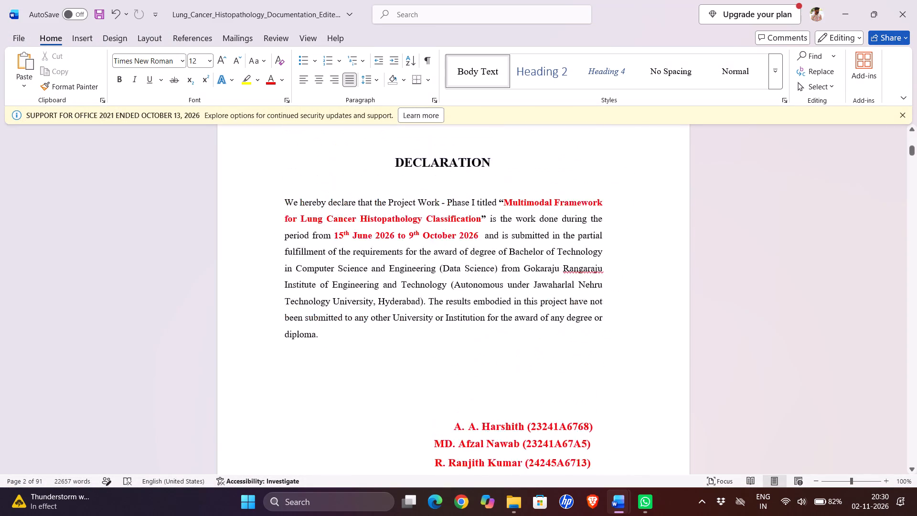
pyautogui.scroll(2, 575, 311)
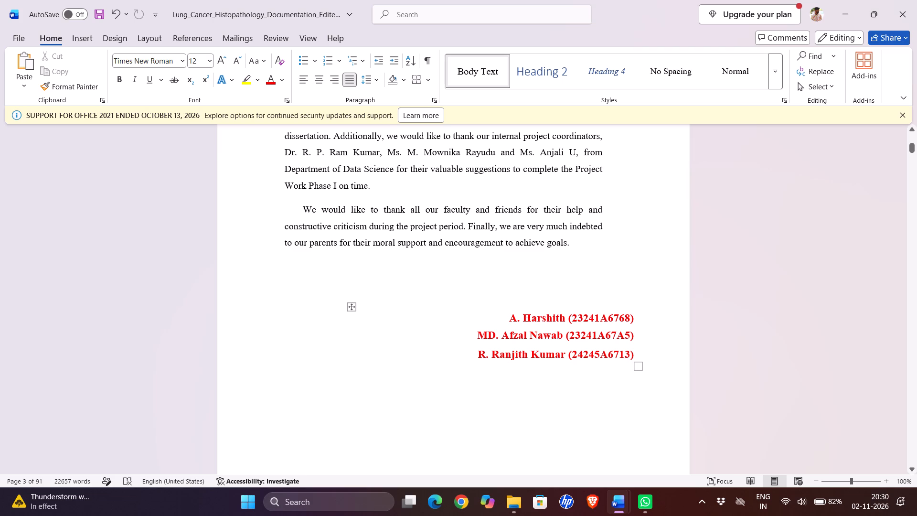
pyautogui.moveTo(350, 305); pyautogui.dragTo(321, 302)
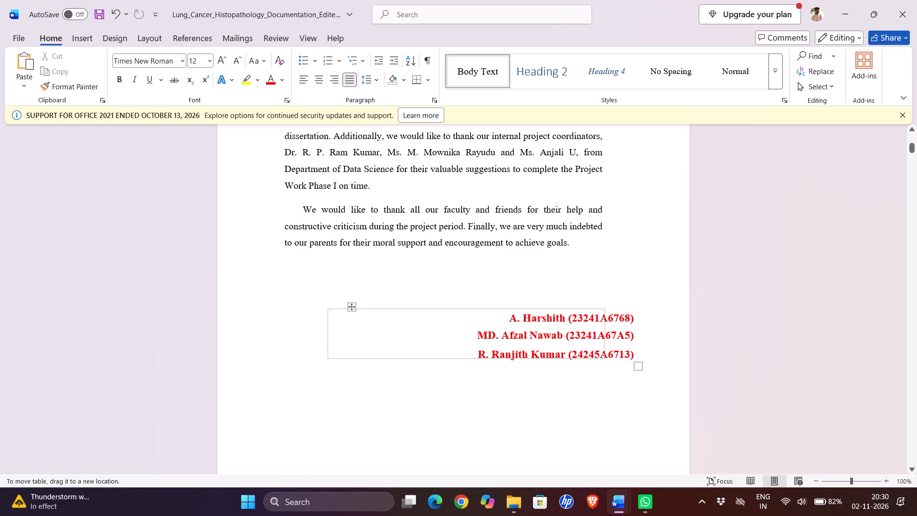
pyautogui.moveTo(321, 302); pyautogui.dragTo(316, 302)
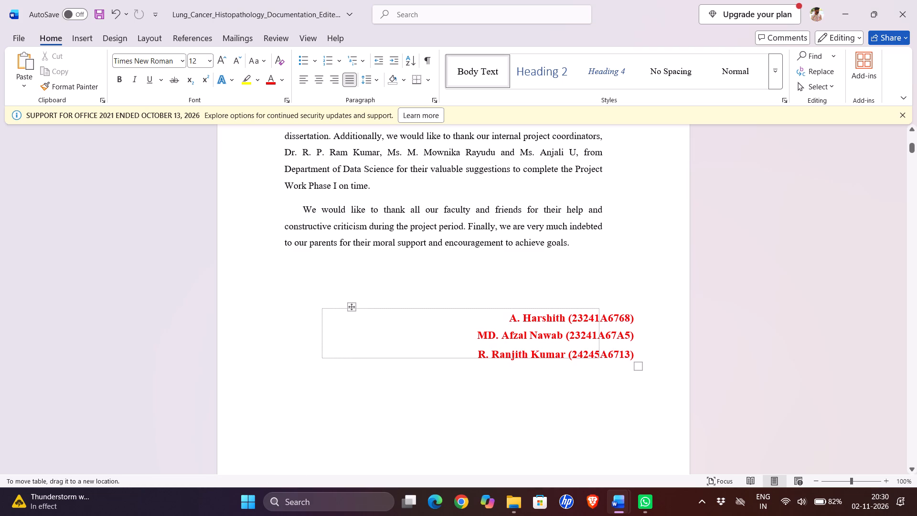
pyautogui.moveTo(316, 302); pyautogui.dragTo(320, 302)
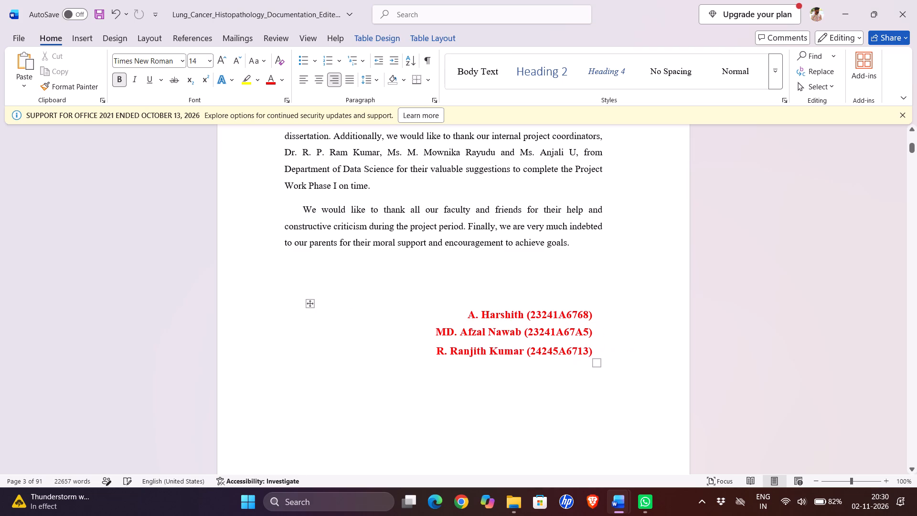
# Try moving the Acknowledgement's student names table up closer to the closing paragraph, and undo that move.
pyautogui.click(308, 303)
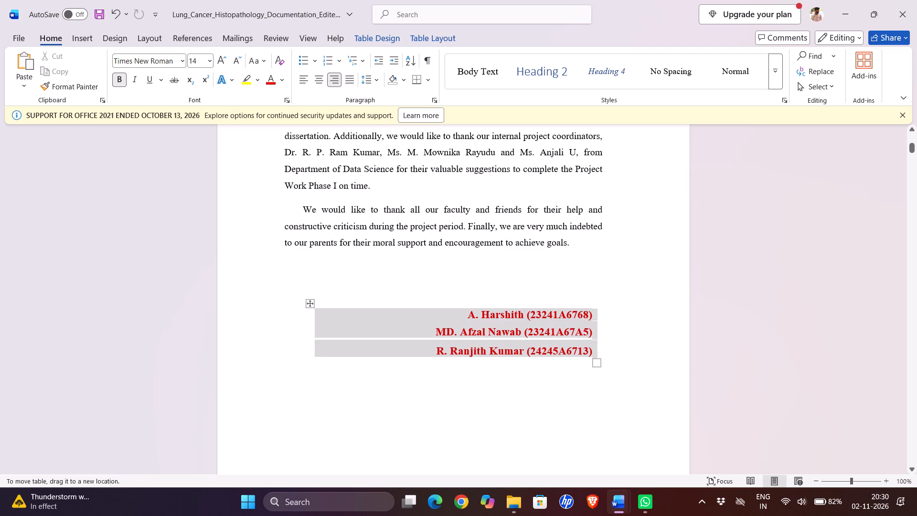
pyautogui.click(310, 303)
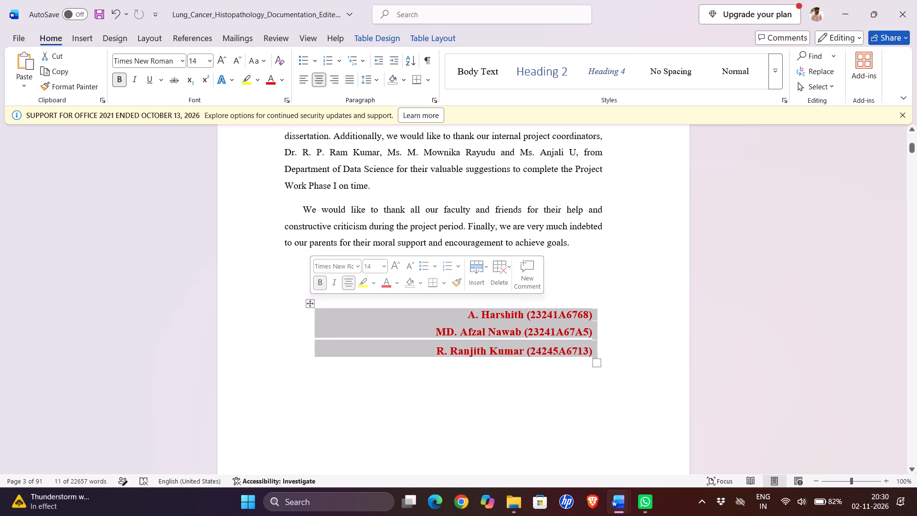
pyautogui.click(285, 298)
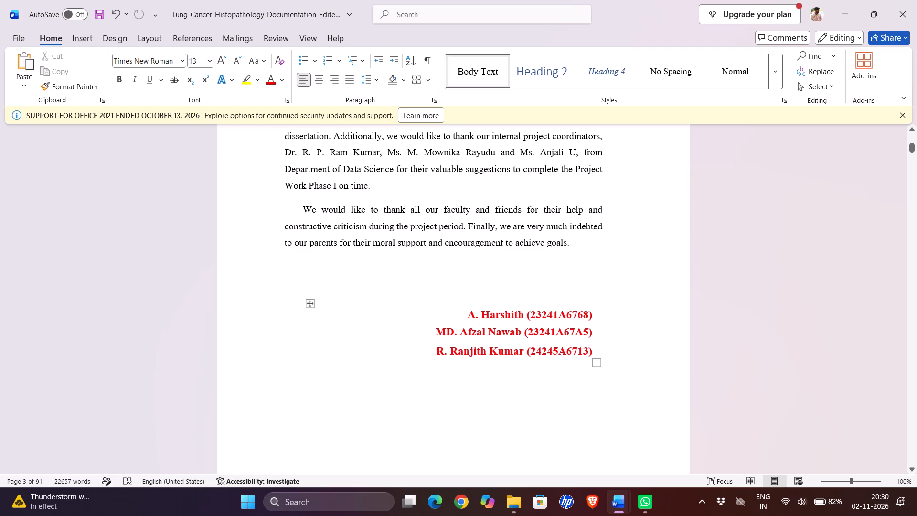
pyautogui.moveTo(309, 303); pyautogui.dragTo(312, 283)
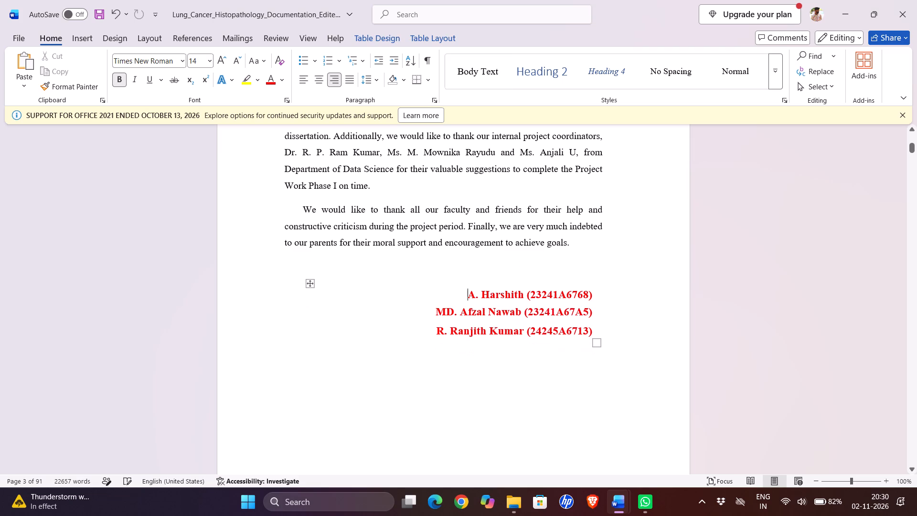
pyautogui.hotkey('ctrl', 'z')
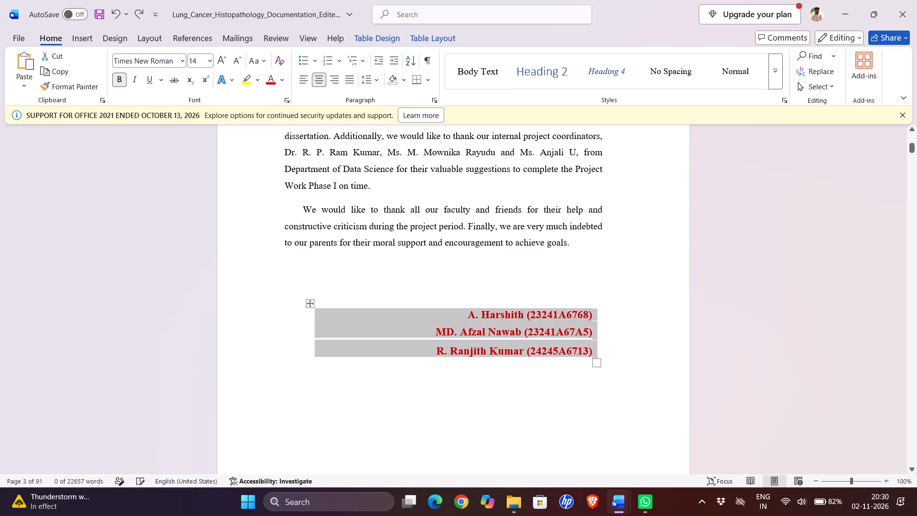
# Shift the Acknowledgement's student names table slightly toward the page's right margin.
pyautogui.moveTo(310, 305); pyautogui.dragTo(333, 308)
# Check the student names on the Declaration page and save the project report.
pyautogui.scroll(-2, 416, 307)
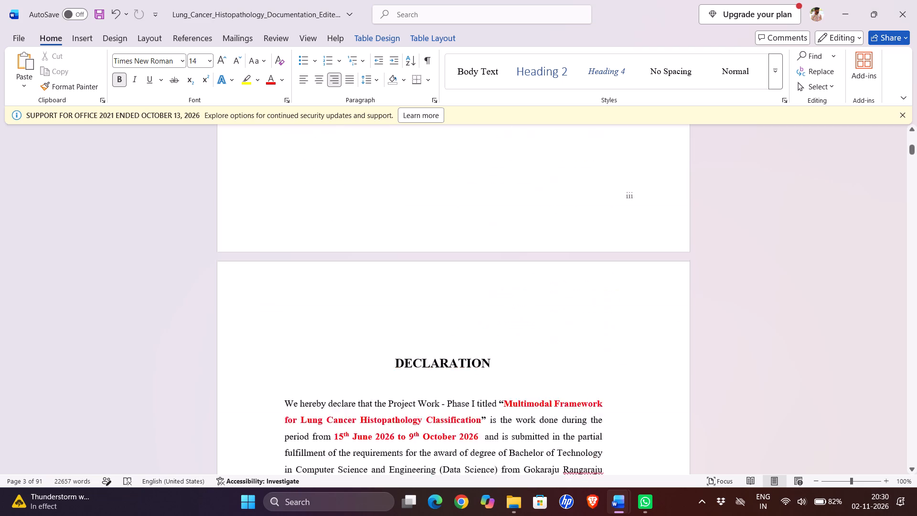
pyautogui.scroll(-2, 416, 307)
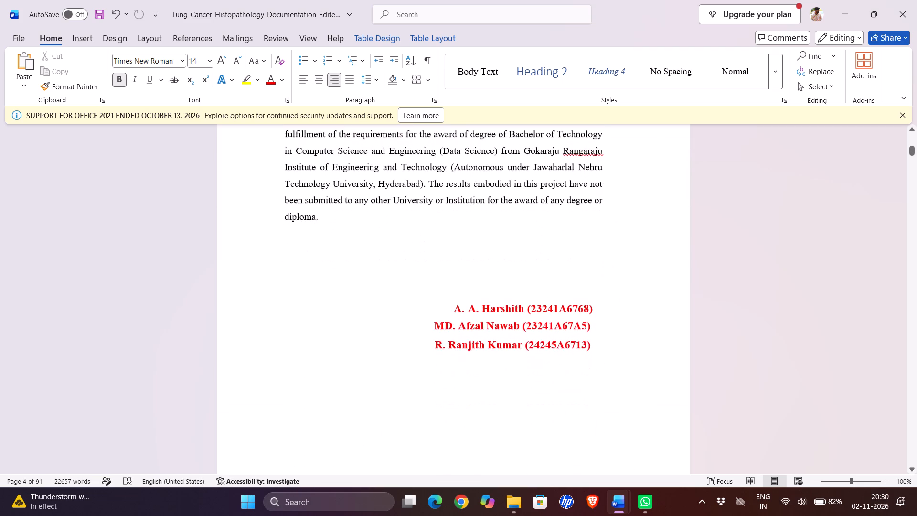
pyautogui.scroll(1, 416, 307)
pyautogui.hotkey('ctrl', 's')
pyautogui.hotkey('ctrl', 's')
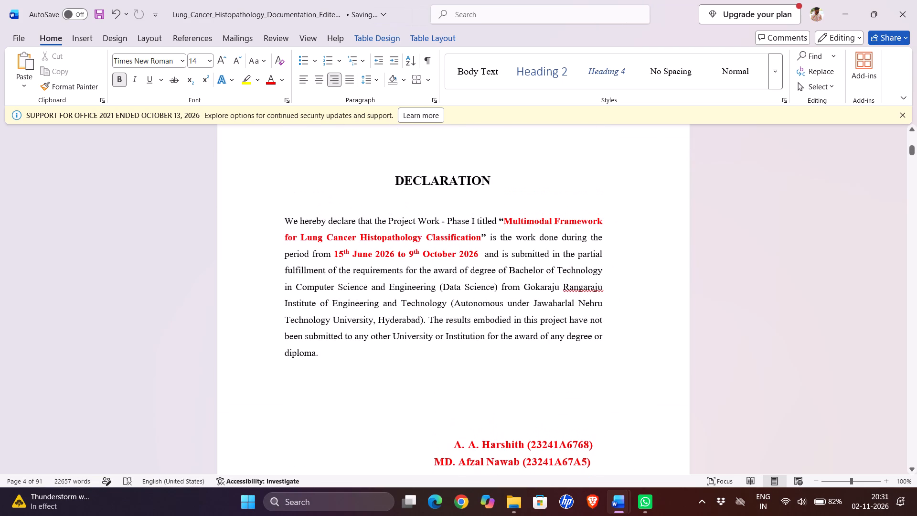
# Compare the project report's Declaration, Abstract and Acknowledgement pages with the template's front pages.
pyautogui.scroll(-5, 416, 307)
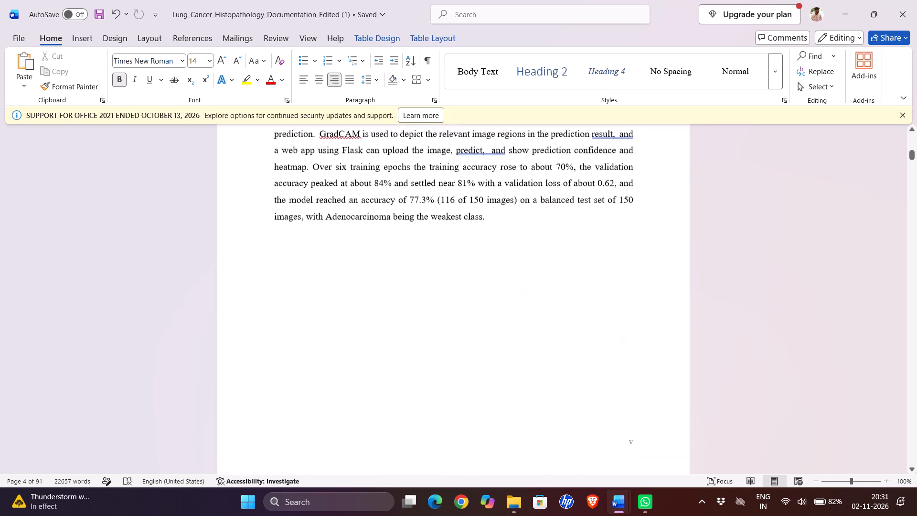
pyautogui.scroll(8, 416, 307)
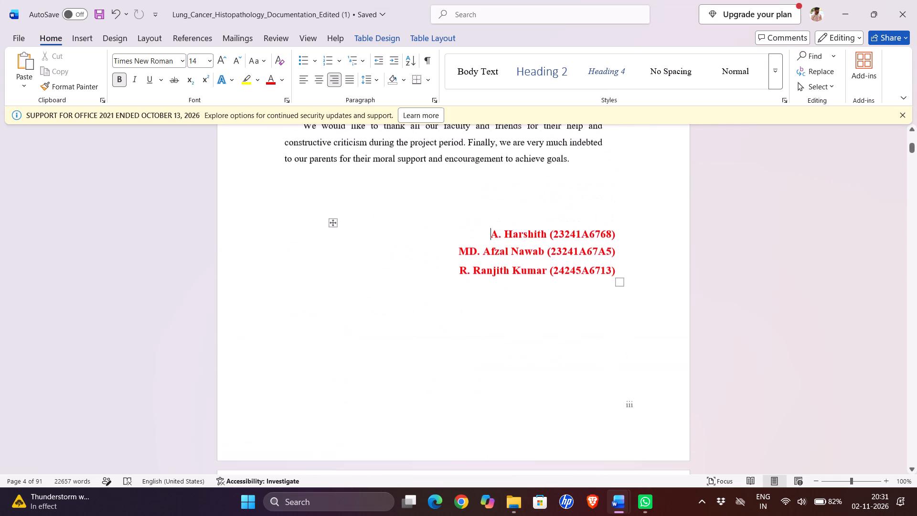
pyautogui.click(655, 439)
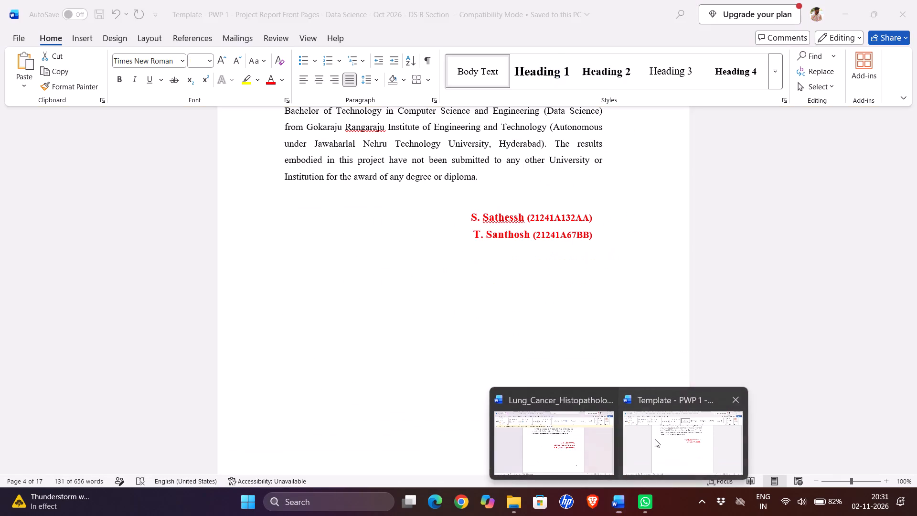
pyautogui.scroll(8, 521, 295)
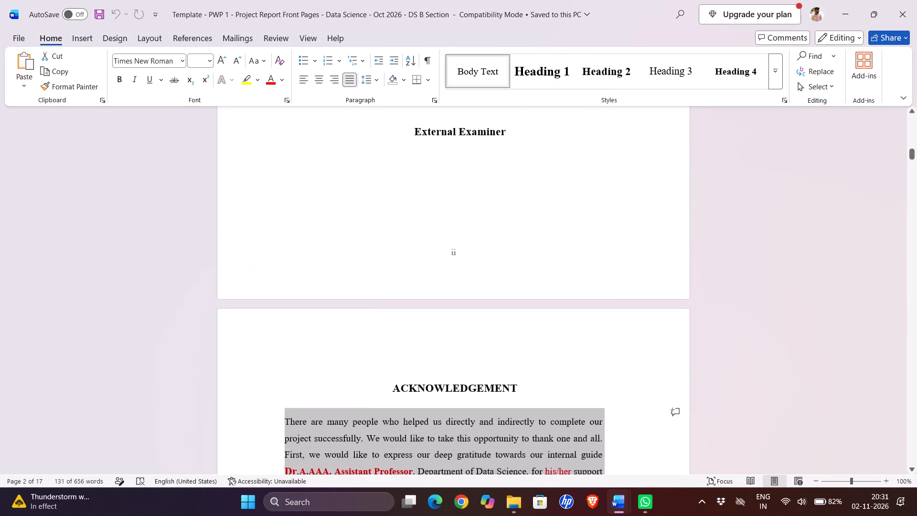
pyautogui.scroll(6, 521, 295)
# Examine the template's remaining pages, from the Abstract through the acronyms and chapter pages, and the List of Figures layout.
pyautogui.scroll(-12, 521, 295)
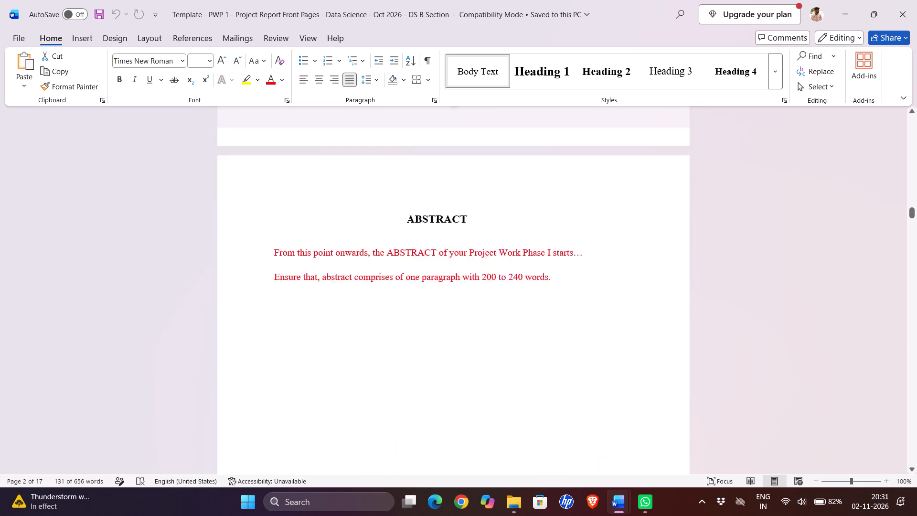
pyautogui.scroll(-10, 521, 295)
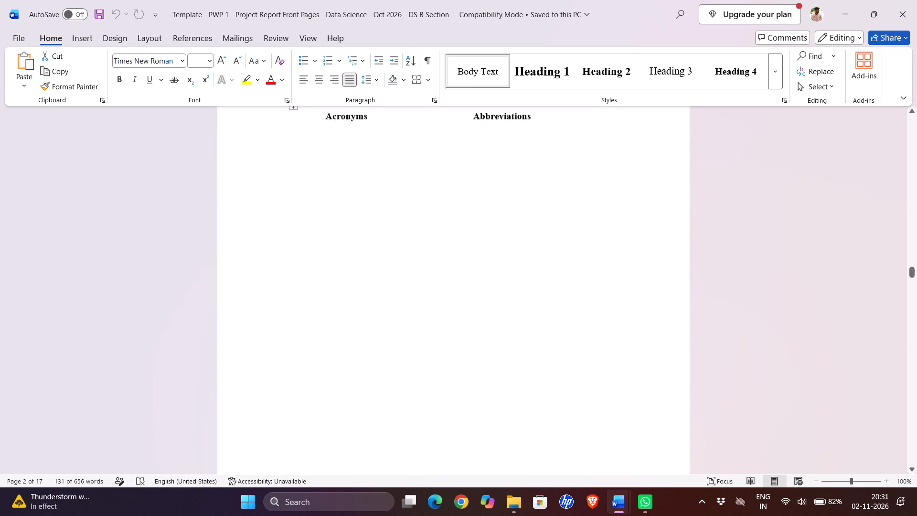
pyautogui.scroll(-6, 521, 295)
pyautogui.scroll(3, 521, 295)
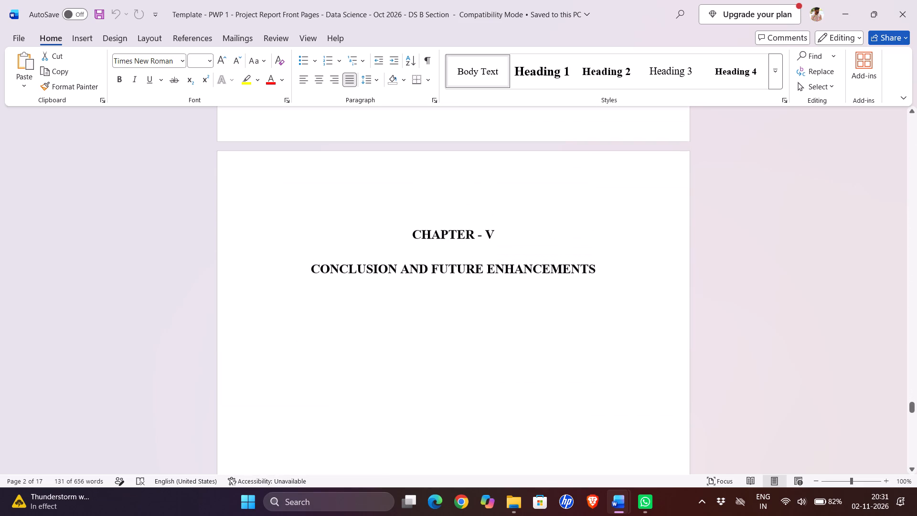
pyautogui.scroll(10, 521, 295)
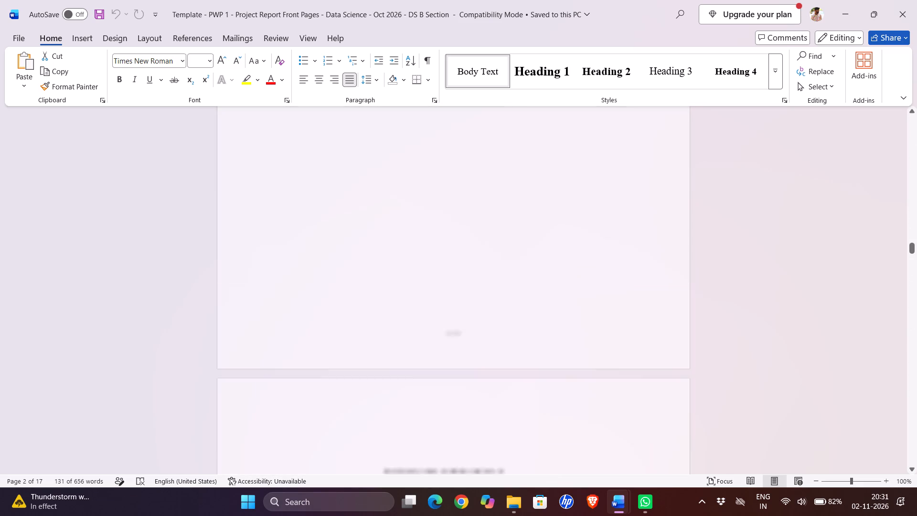
pyautogui.scroll(5, 521, 295)
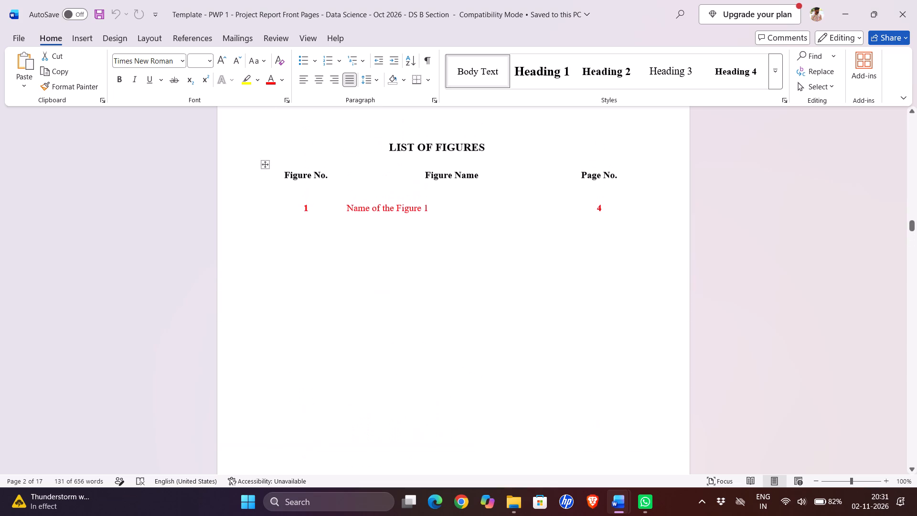
# In the project report's Acknowledgement, add spaces before the internal guide's name so the full name starts on a new line.
pyautogui.click(648, 446)
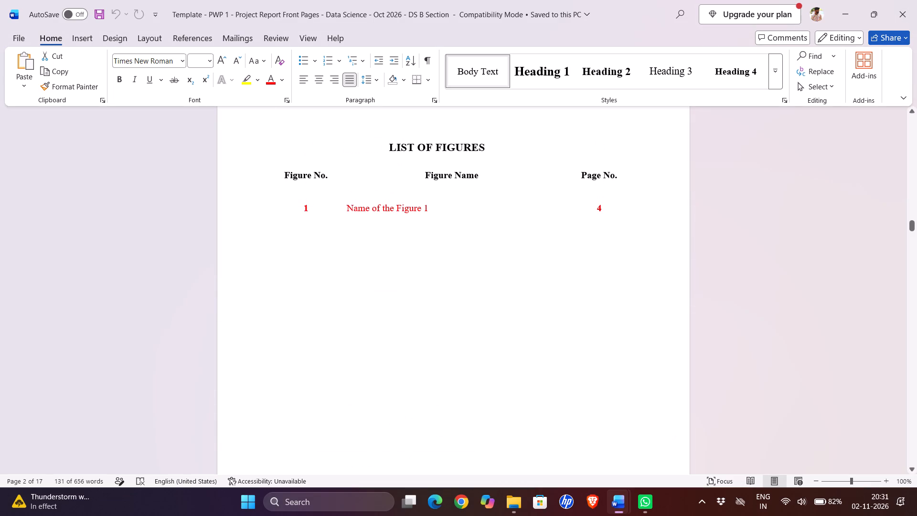
pyautogui.click(571, 450)
pyautogui.scroll(1, 571, 450)
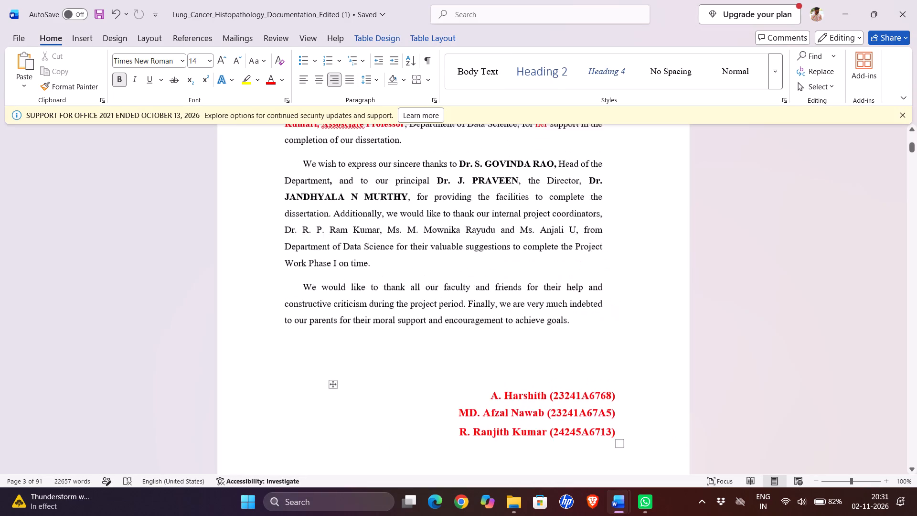
pyautogui.scroll(3, 571, 450)
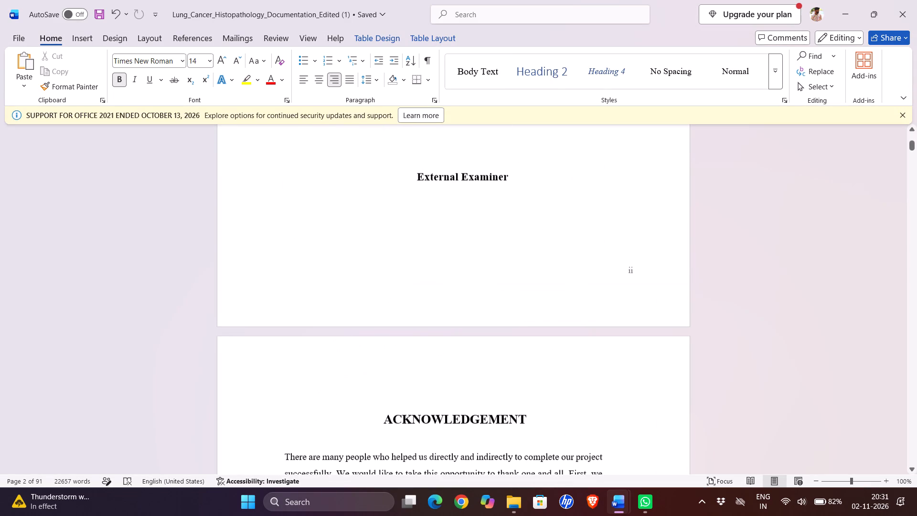
pyautogui.scroll(-1, 571, 450)
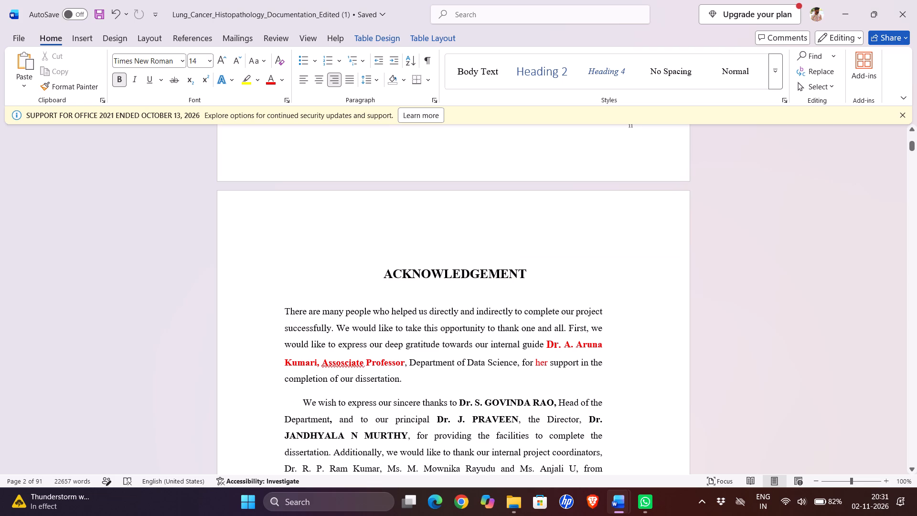
pyautogui.click(547, 342)
pyautogui.press('space')
pyautogui.press('space')
pyautogui.press('space')
pyautogui.press('space')
pyautogui.press('space')
pyautogui.press('space')
pyautogui.press('space')
pyautogui.press('space')
pyautogui.press('space')
pyautogui.press('space')
pyautogui.press('space')
pyautogui.press('space')
pyautogui.press('space')
pyautogui.press('space')
pyautogui.press('space')
pyautogui.press('space')
pyautogui.press('space')
pyautogui.press('space')
pyautogui.press('space')
pyautogui.press('space')
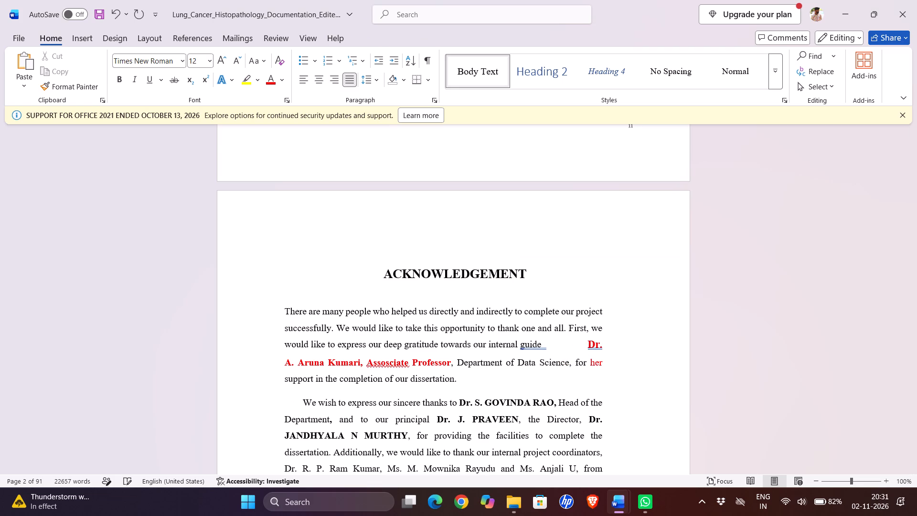
pyautogui.press('space')
pyautogui.press('space')
pyautogui.press('space')
pyautogui.press('space')
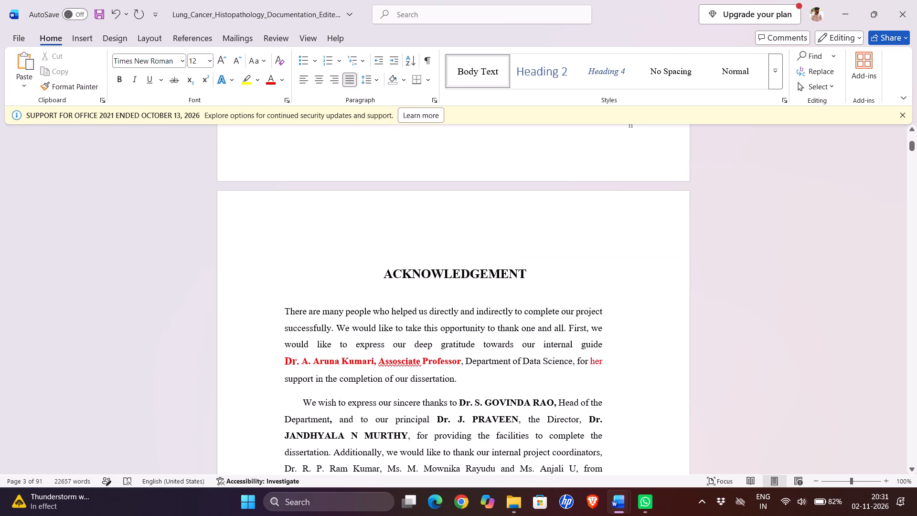
# Add spaces before the Director's name in the Acknowledgement's second paragraph so the title and name start together on the next line.
pyautogui.scroll(-1, 543, 371)
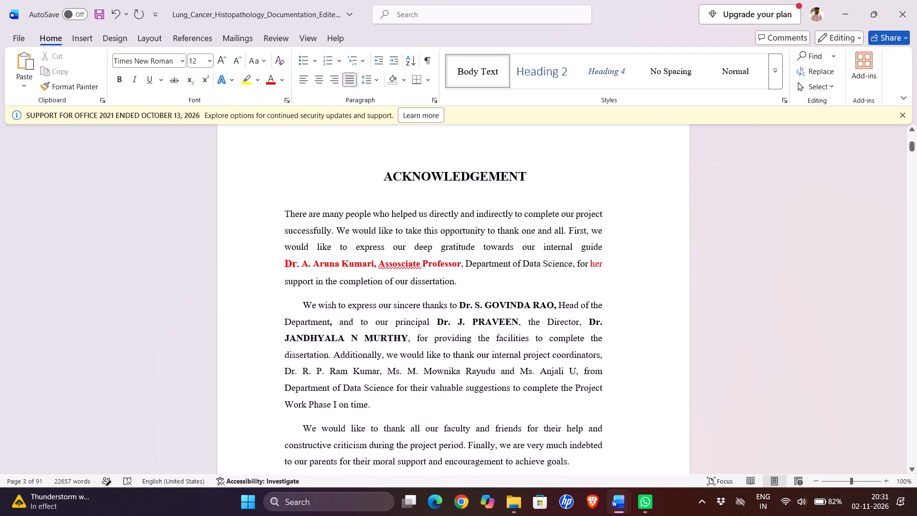
pyautogui.click(587, 322)
pyautogui.press('space')
pyautogui.press('space')
pyautogui.press('space')
pyautogui.press('space')
pyautogui.press('space')
pyautogui.press('space')
pyautogui.press('space')
pyautogui.press('space')
pyautogui.press('space')
pyautogui.press('space')
pyautogui.press('space')
pyautogui.press('space')
pyautogui.press('space')
pyautogui.press('space')
pyautogui.press('space')
pyautogui.press('space')
pyautogui.press('space')
pyautogui.press('space')
pyautogui.press('space')
pyautogui.press('space')
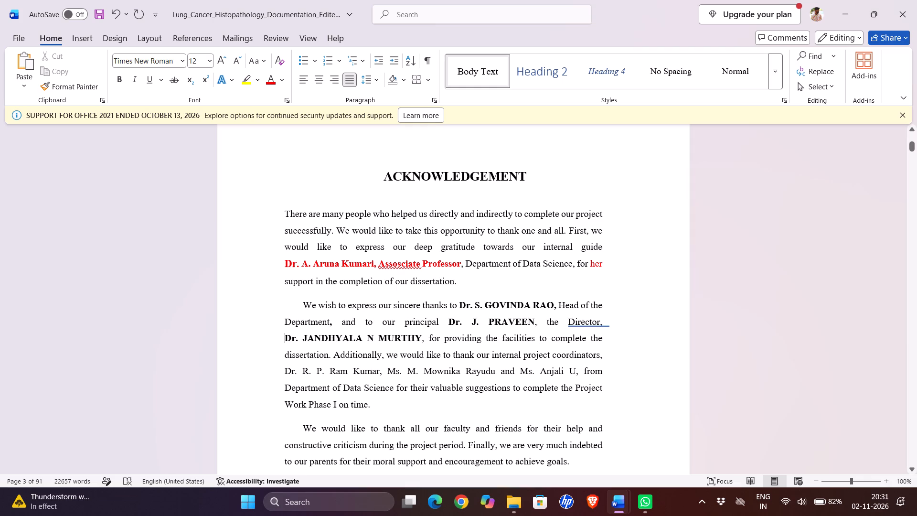
# Move the Acknowledgement's student names table slightly up towards the closing paragraph, keeping it near the page's right margin.
pyautogui.scroll(-1, 575, 361)
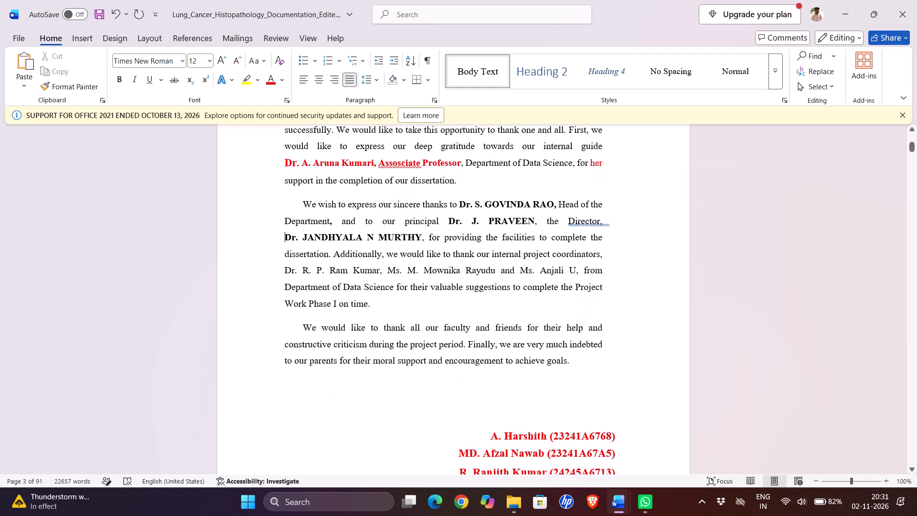
pyautogui.scroll(1, 575, 361)
pyautogui.scroll(-1, 575, 361)
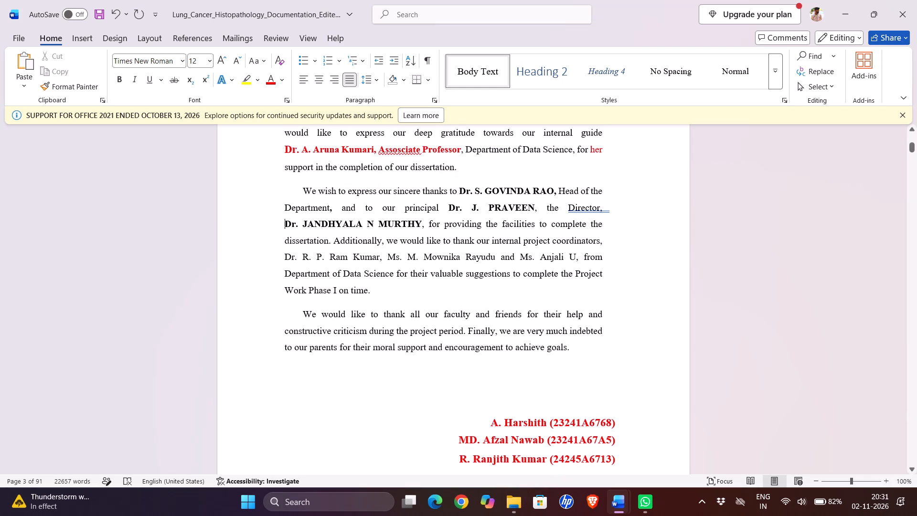
pyautogui.moveTo(331, 412); pyautogui.dragTo(321, 407)
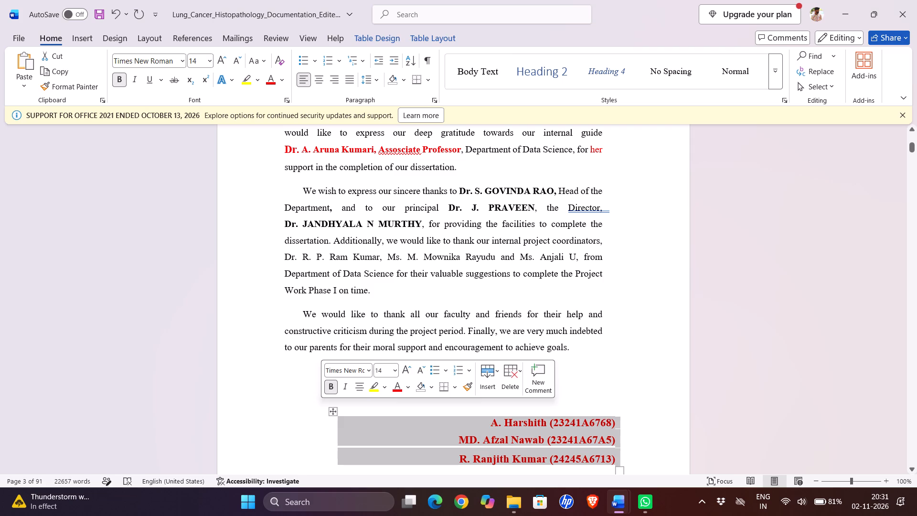
pyautogui.click(301, 404)
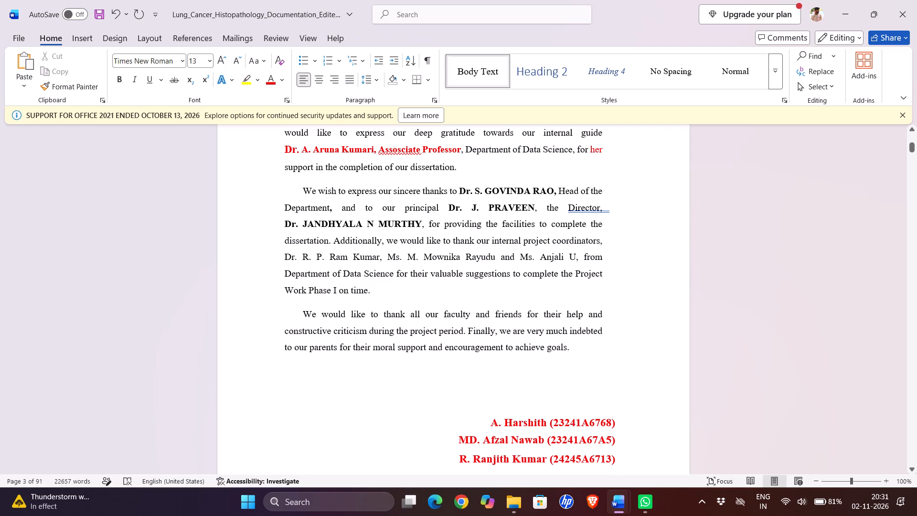
pyautogui.moveTo(331, 409); pyautogui.dragTo(320, 410)
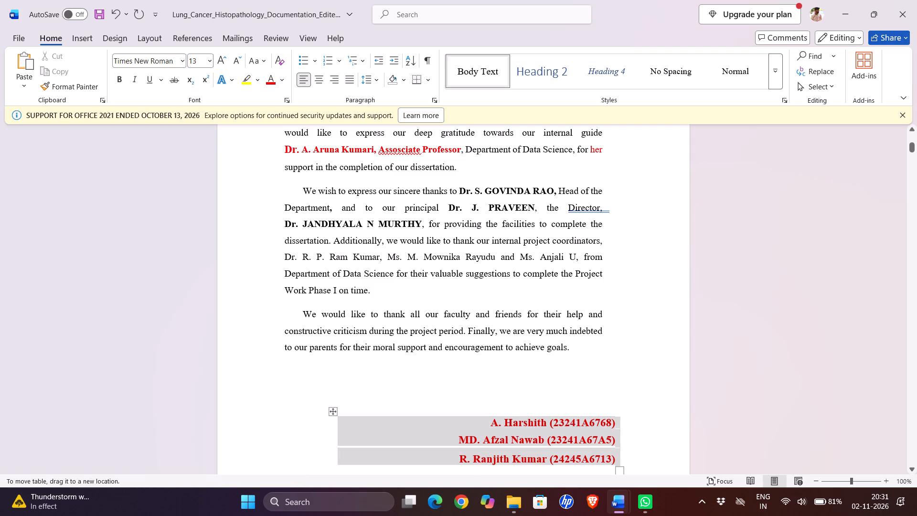
pyautogui.moveTo(320, 410); pyautogui.dragTo(318, 406)
pyautogui.click(274, 375)
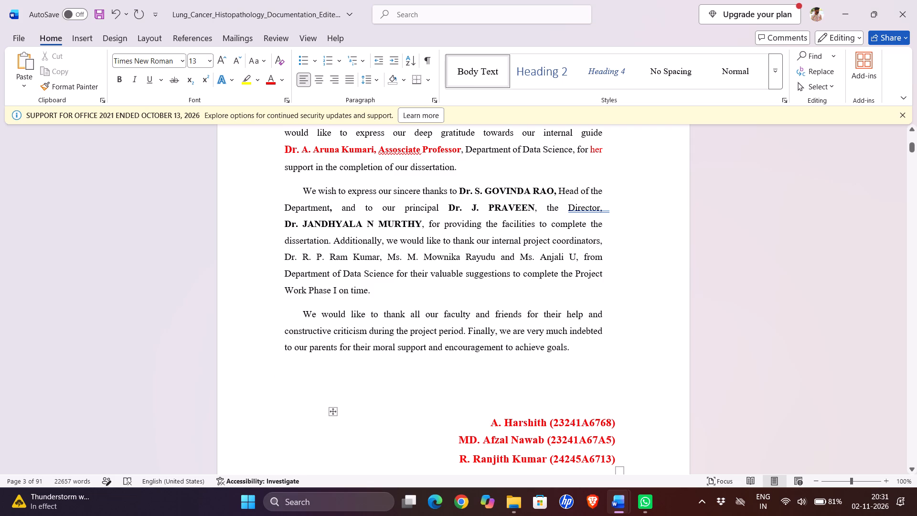
pyautogui.moveTo(332, 411); pyautogui.dragTo(309, 404)
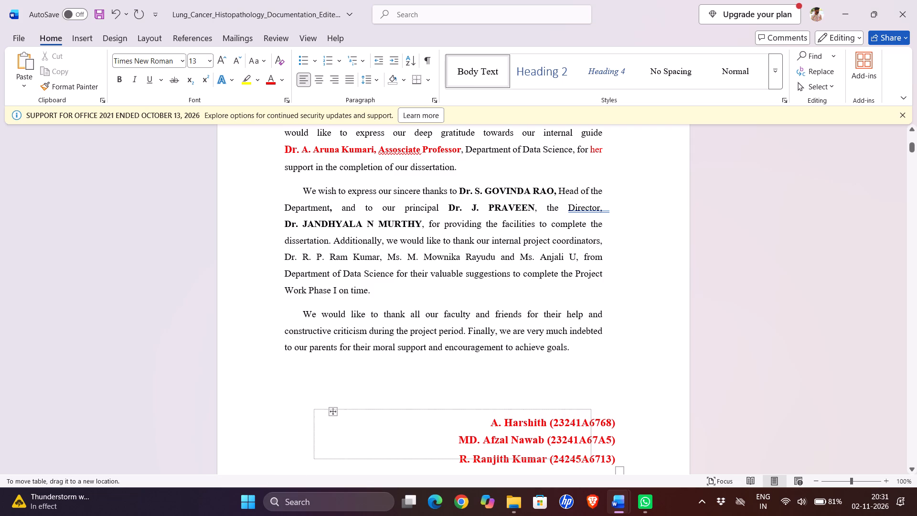
pyautogui.moveTo(309, 404); pyautogui.dragTo(321, 401)
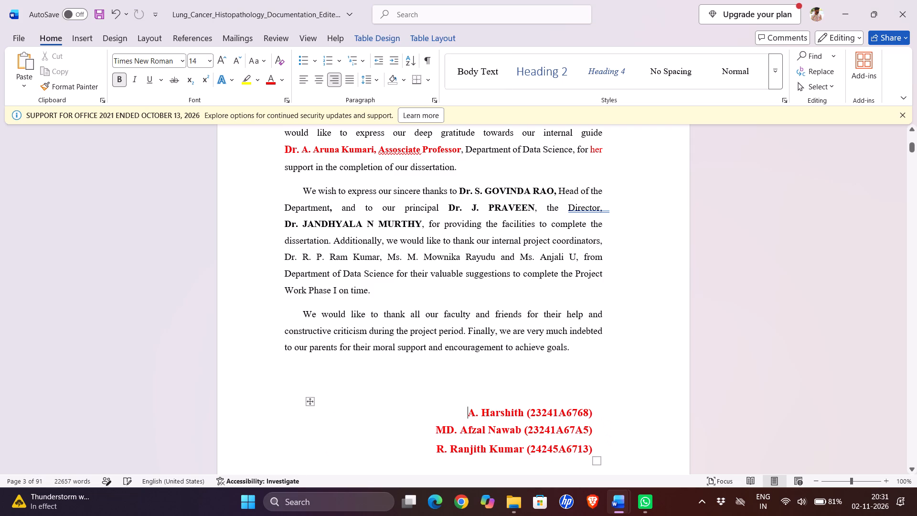
pyautogui.moveTo(311, 400); pyautogui.dragTo(333, 399)
# Replace the project report's Declaration paragraph with a copy of the Declaration paragraph from the template document.
pyautogui.scroll(1, 398, 368)
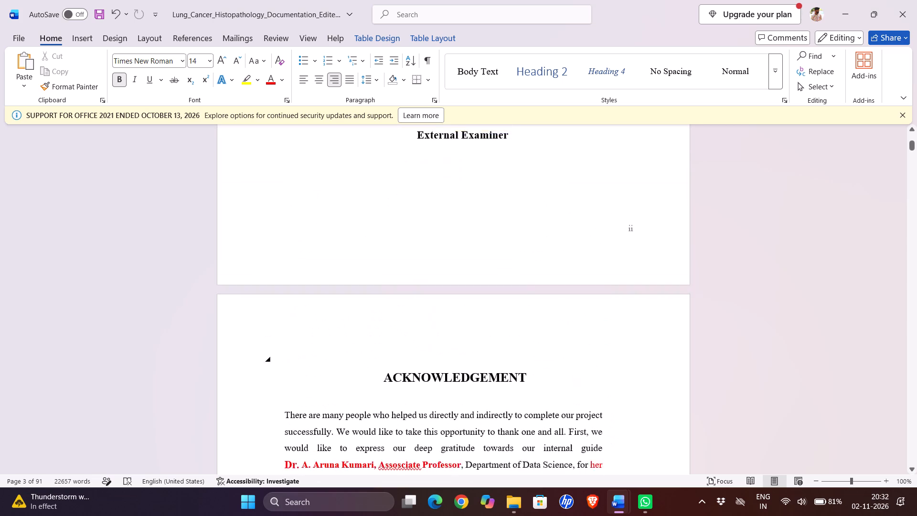
pyautogui.scroll(-9, 398, 368)
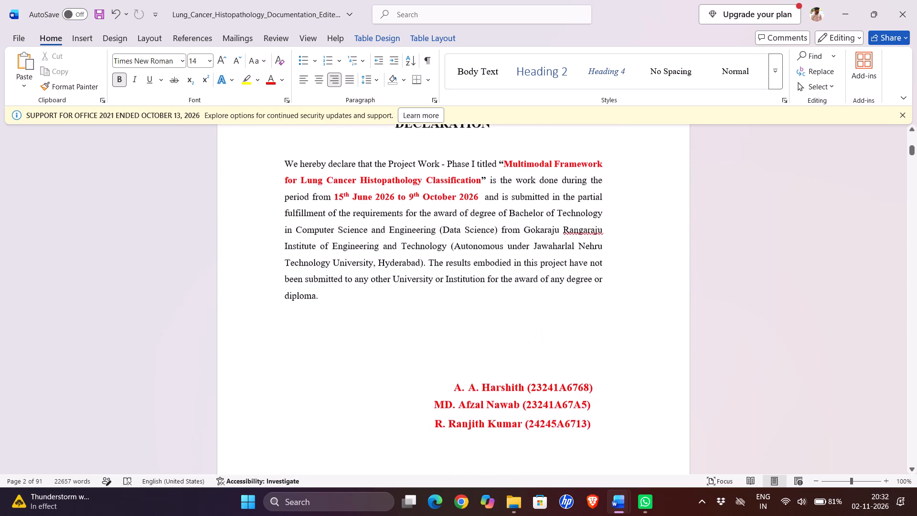
pyautogui.scroll(1, 398, 368)
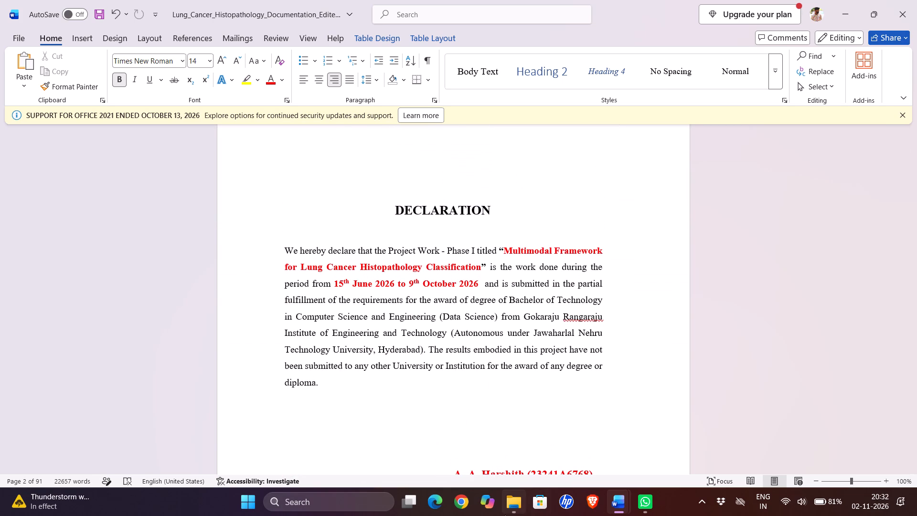
pyautogui.click(668, 434)
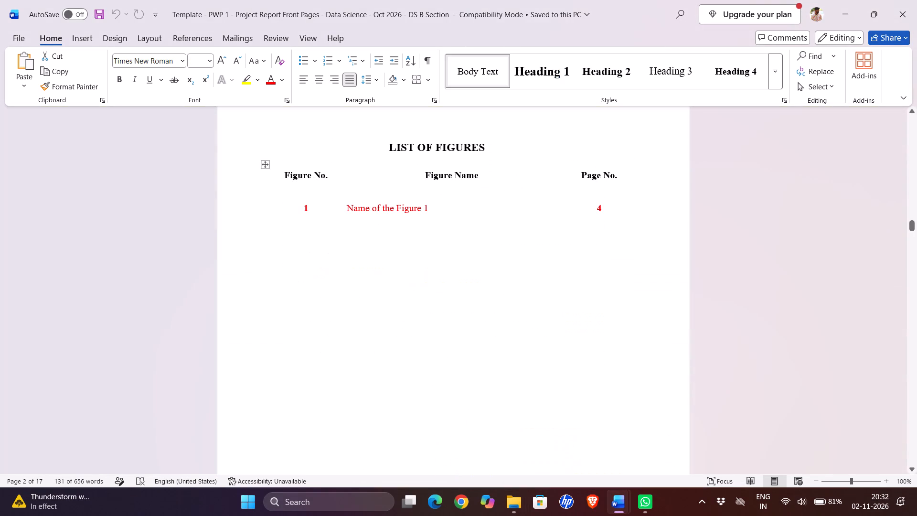
pyautogui.scroll(8, 491, 318)
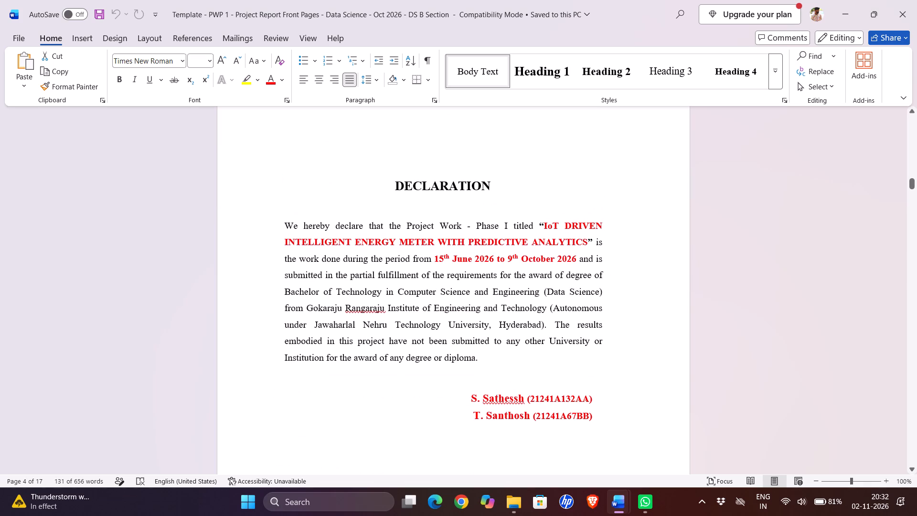
pyautogui.moveTo(285, 225); pyautogui.dragTo(480, 340)
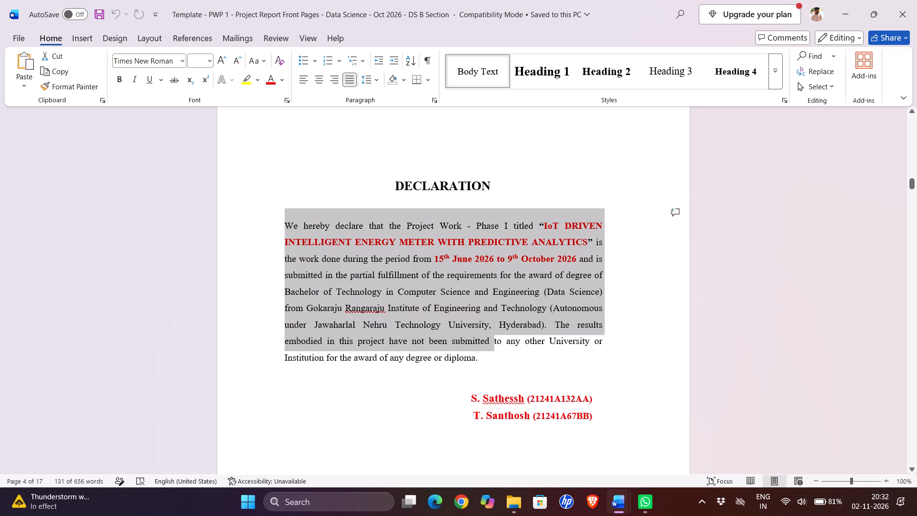
pyautogui.moveTo(480, 340); pyautogui.dragTo(486, 357)
pyautogui.hotkey('ctrl', 'c')
pyautogui.hotkey('ctrl', 'c')
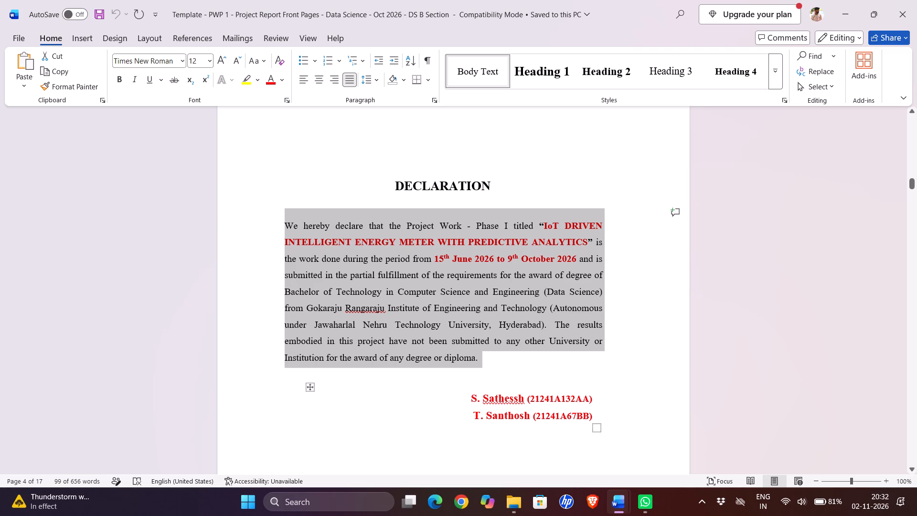
pyautogui.click(577, 447)
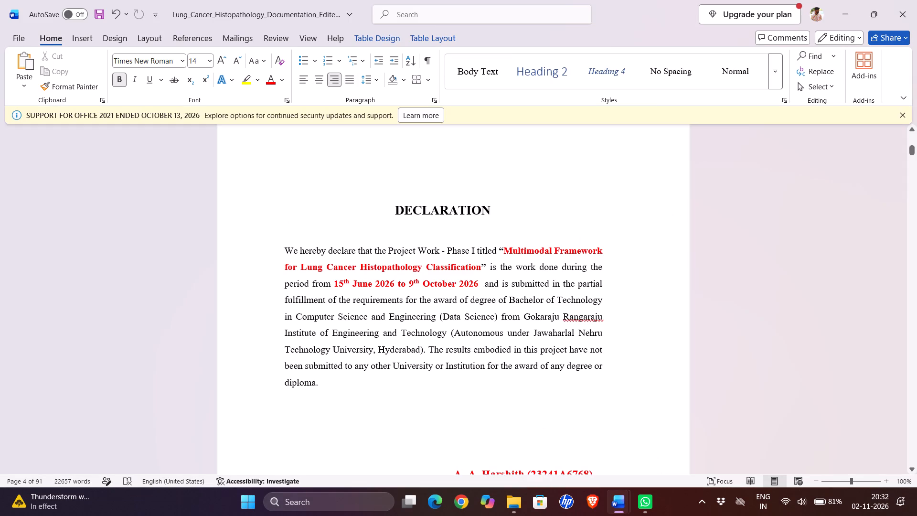
pyautogui.moveTo(285, 248); pyautogui.dragTo(350, 379)
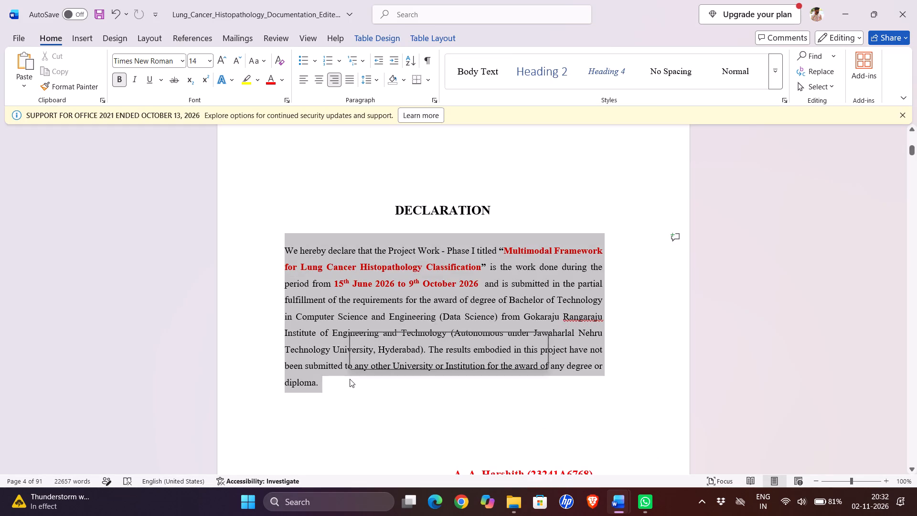
pyautogui.hotkey('ctrl', 'v')
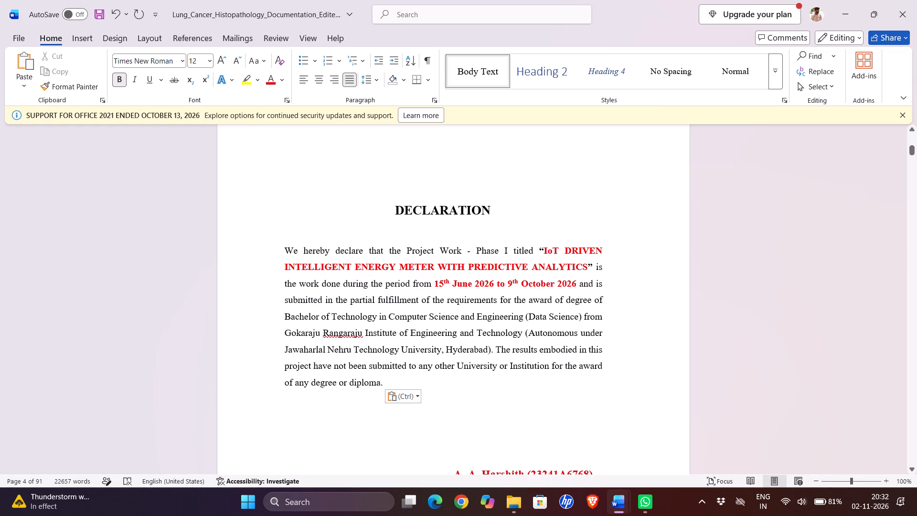
# Delete the sample title "IoT DRIVEN INTELLIGENT ENERGY METER WITH PREDICTIVE ANALYTICS" from the Declaration, keeping both quotation marks and the word "titled".
pyautogui.click(590, 269)
pyautogui.press('Left')
pyautogui.press('BackSpace')
pyautogui.press('BackSpace')
pyautogui.press('BackSpace')
pyautogui.press('BackSpace')
pyautogui.press('BackSpace')
pyautogui.press('BackSpace')
pyautogui.press('BackSpace')
pyautogui.press('BackSpace')
pyautogui.press('BackSpace')
pyautogui.press('BackSpace')
pyautogui.press('BackSpace')
pyautogui.press('BackSpace')
pyautogui.press('BackSpace')
pyautogui.press('BackSpace')
pyautogui.press('BackSpace')
pyautogui.press('BackSpace')
pyautogui.press('BackSpace')
pyautogui.press('BackSpace')
pyautogui.press('BackSpace')
pyautogui.press('BackSpace')
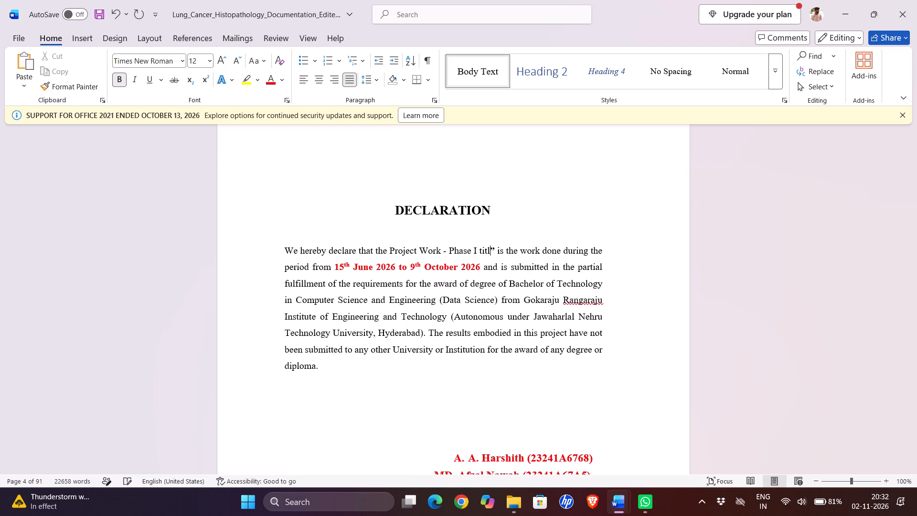
pyautogui.hotkey('ctrl', 'z')
pyautogui.hotkey('ctrl', 'z')
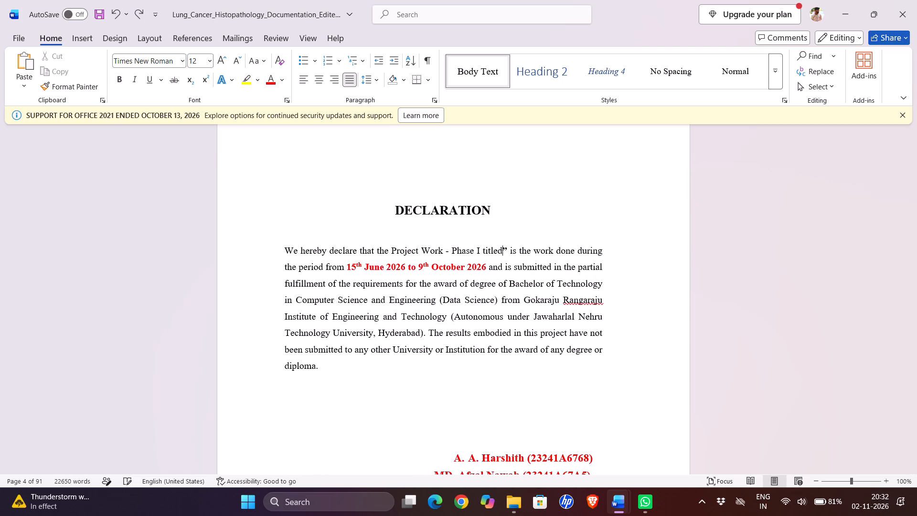
pyautogui.hotkey('ctrl', 'z')
pyautogui.hotkey('ctrl', 'z')
# Copy the title "Multimodal Framework for Lung Cancer Histopathology Classification" from the cover page into the Declaration's empty quotation marks.
pyautogui.scroll(4, 590, 269)
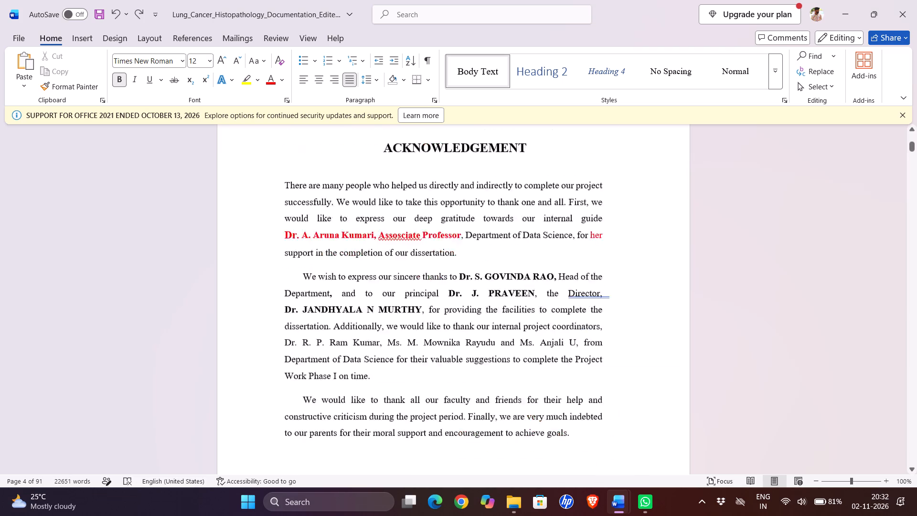
pyautogui.scroll(11, 590, 269)
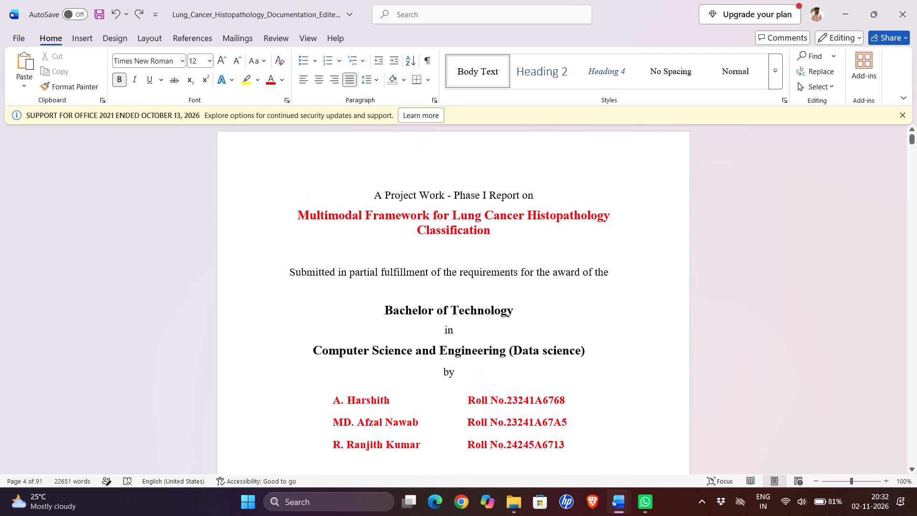
pyautogui.scroll(1, 590, 269)
pyautogui.click(494, 231)
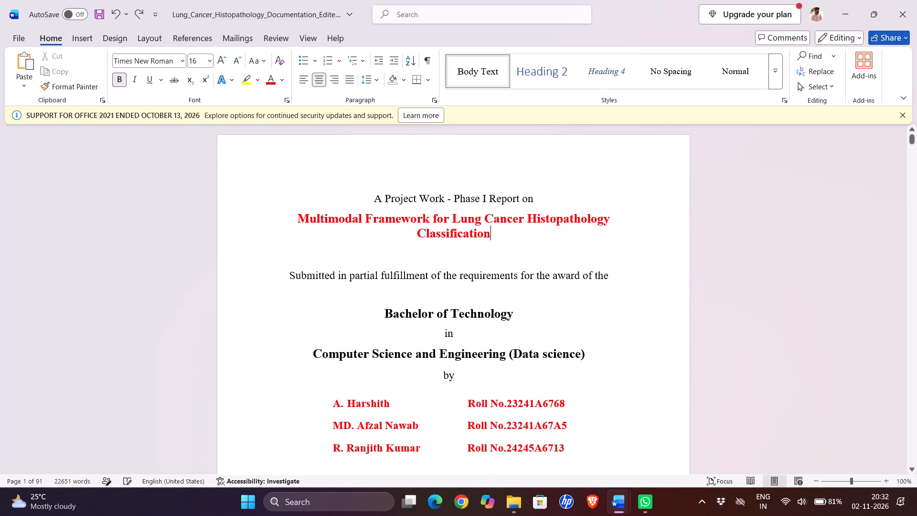
pyautogui.moveTo(494, 231); pyautogui.dragTo(326, 223)
pyautogui.hotkey('ctrl', 'c')
pyautogui.hotkey('ctrl', 'c')
pyautogui.scroll(-11, 326, 223)
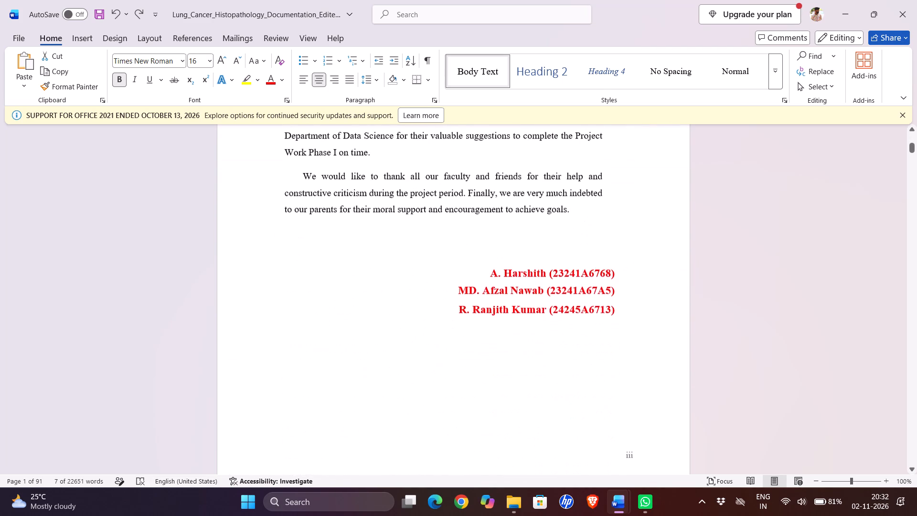
pyautogui.scroll(-1, 326, 223)
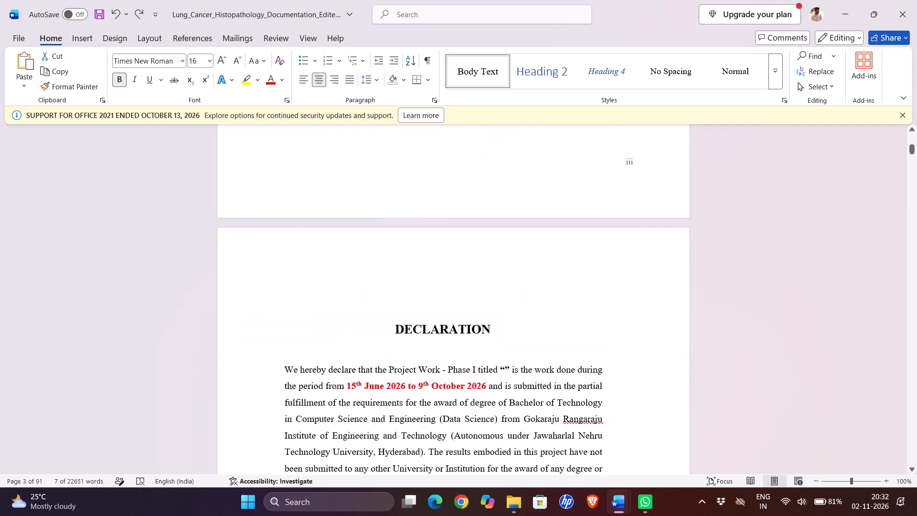
pyautogui.click(506, 369)
pyautogui.hotkey('ctrl', 'v')
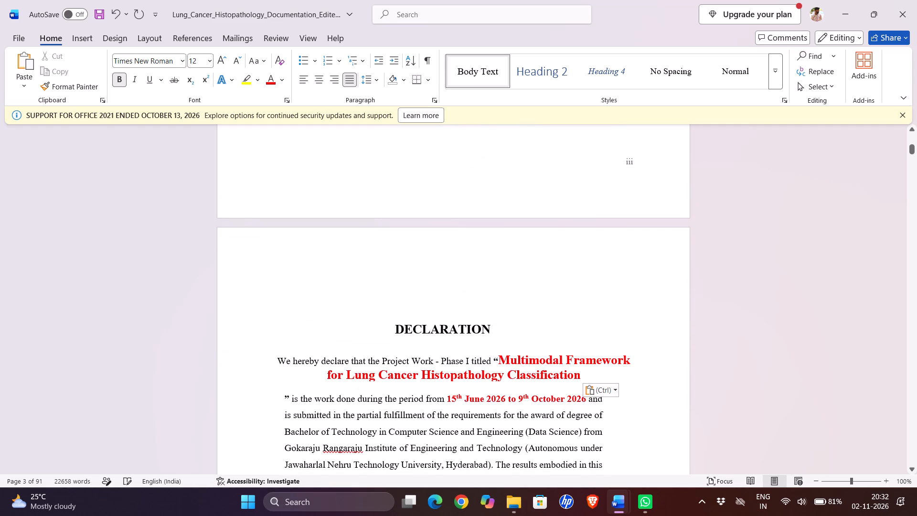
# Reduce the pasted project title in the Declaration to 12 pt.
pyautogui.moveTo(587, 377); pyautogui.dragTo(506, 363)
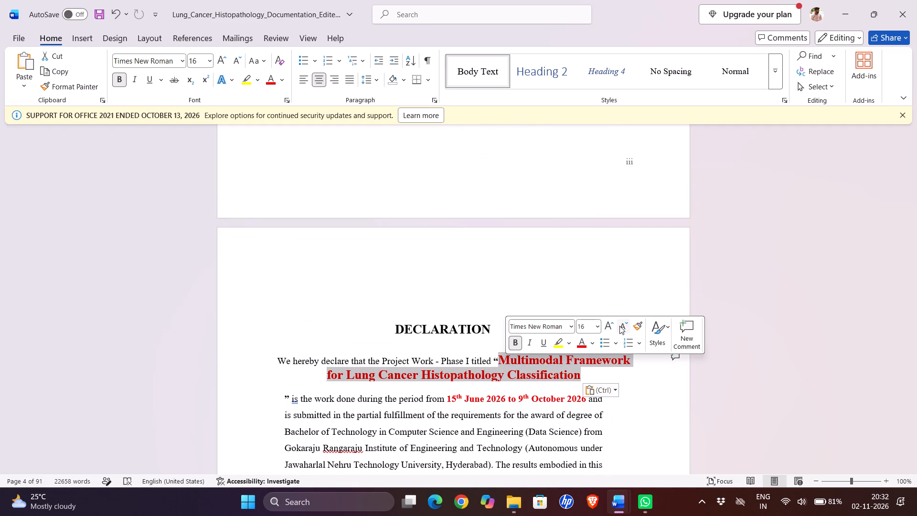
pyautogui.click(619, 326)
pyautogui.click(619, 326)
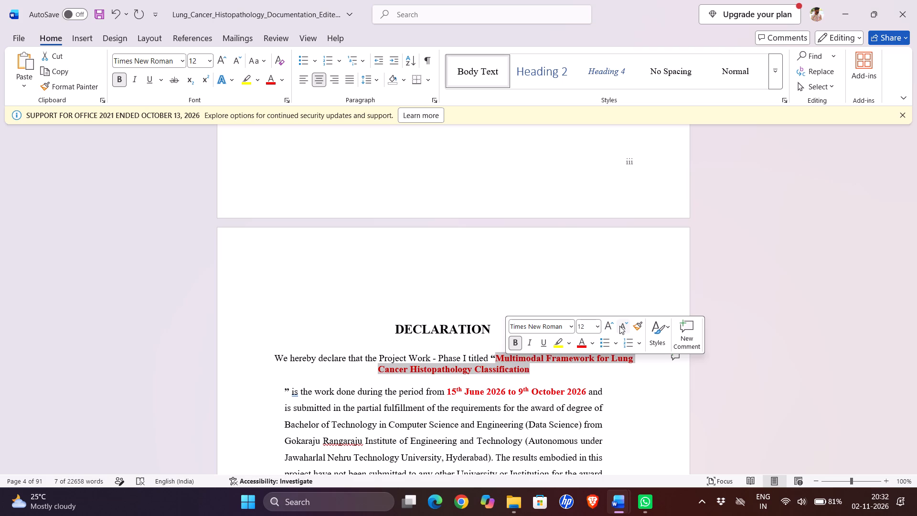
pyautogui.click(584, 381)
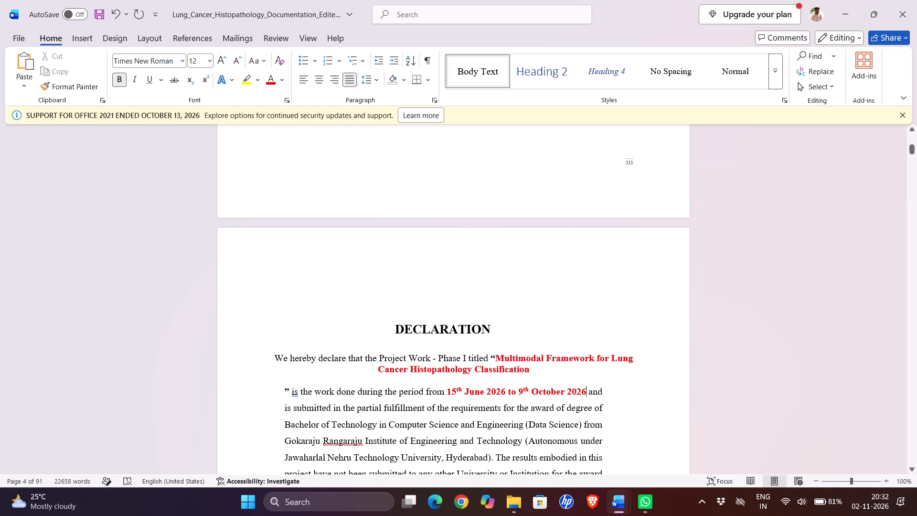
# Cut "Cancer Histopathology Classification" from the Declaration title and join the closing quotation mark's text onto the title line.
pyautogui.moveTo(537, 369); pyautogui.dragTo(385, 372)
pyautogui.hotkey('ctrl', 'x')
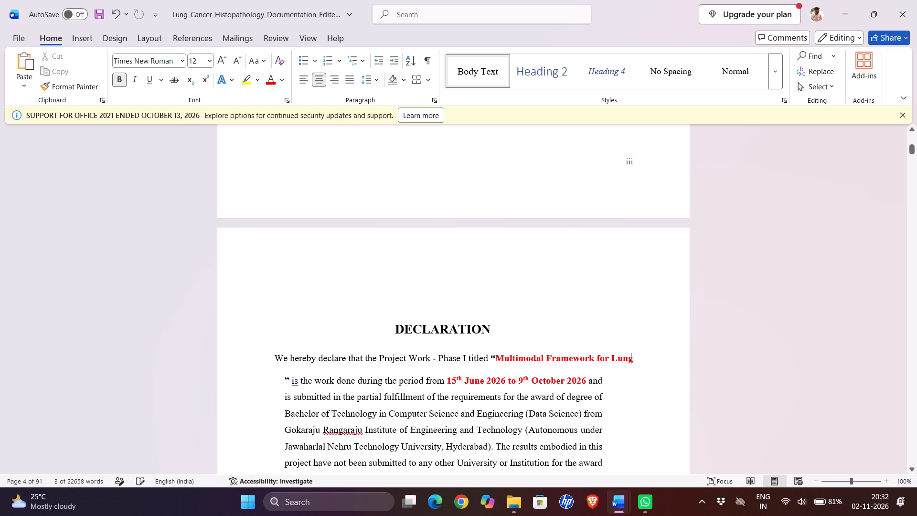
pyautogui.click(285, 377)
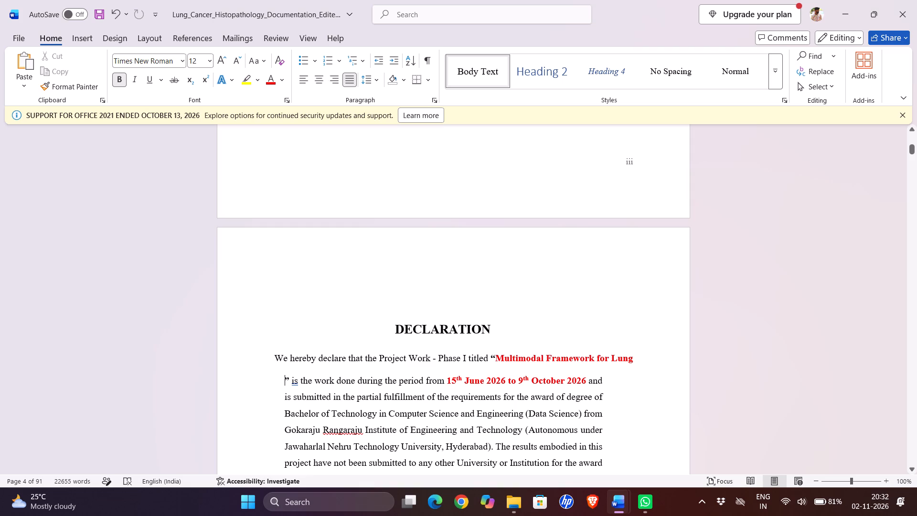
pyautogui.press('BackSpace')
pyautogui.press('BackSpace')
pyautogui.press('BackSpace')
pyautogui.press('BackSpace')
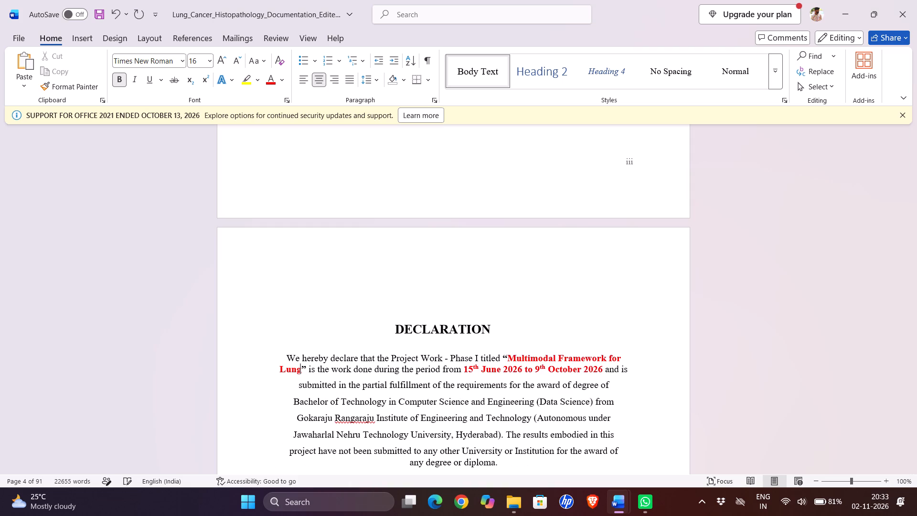
# Undo the recent Declaration title edits, including the pasted title, back to the empty quotation marks.
pyautogui.hotkey('ctrl', 'z')
pyautogui.hotkey('ctrl', 'z')
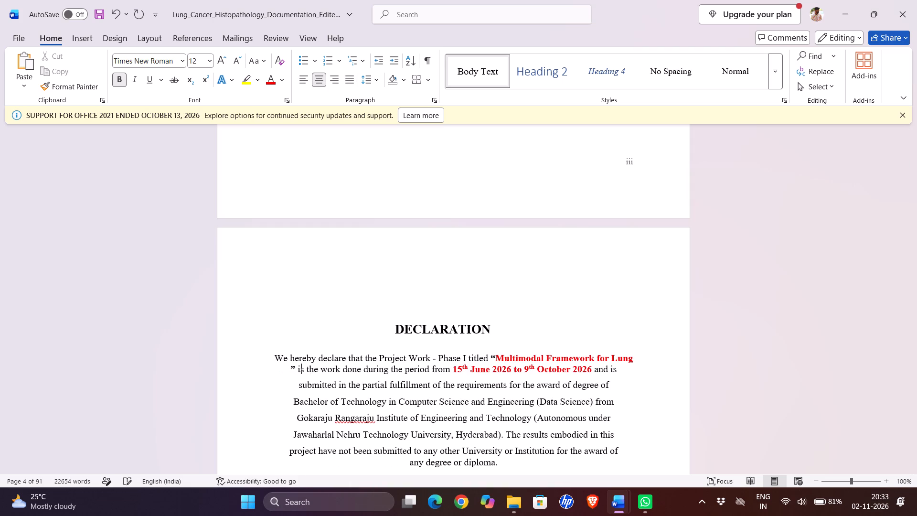
pyautogui.hotkey('ctrl', 'z')
pyautogui.hotkey('ctrl', 'z')
pyautogui.hotkey('ctrl', 'z')
pyautogui.hotkey('ctrl', 'z')
pyautogui.hotkey('ctrl', 'z')
pyautogui.hotkey('ctrl', 'z')
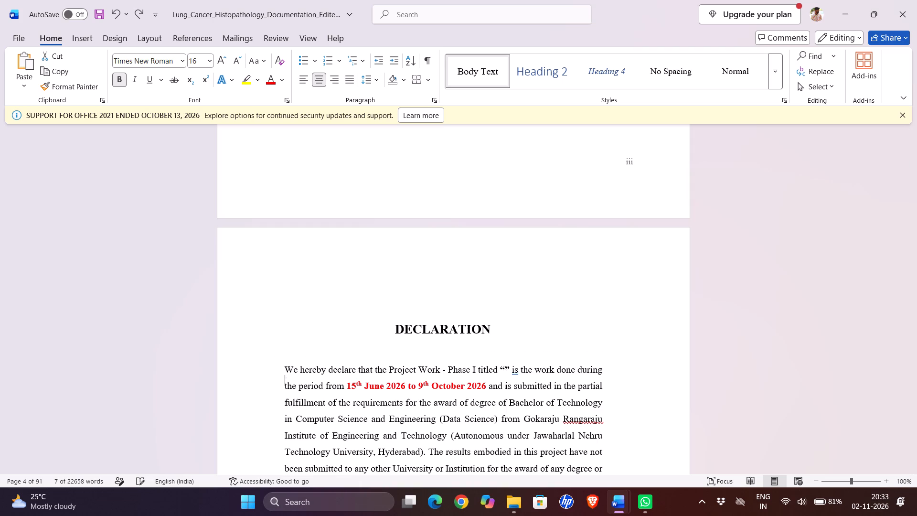
# Enter "Multimodal Framework for Lung Cancer Histopathology Image Classification" between the Declaration's empty quotation marks.
pyautogui.write('Multimodeal')
pyautogui.press('space')
pyautogui.press('BackSpace')
pyautogui.press('BackSpace')
pyautogui.press('BackSpace')
pyautogui.press('BackSpace')
pyautogui.write('al Framework')
pyautogui.press('space')
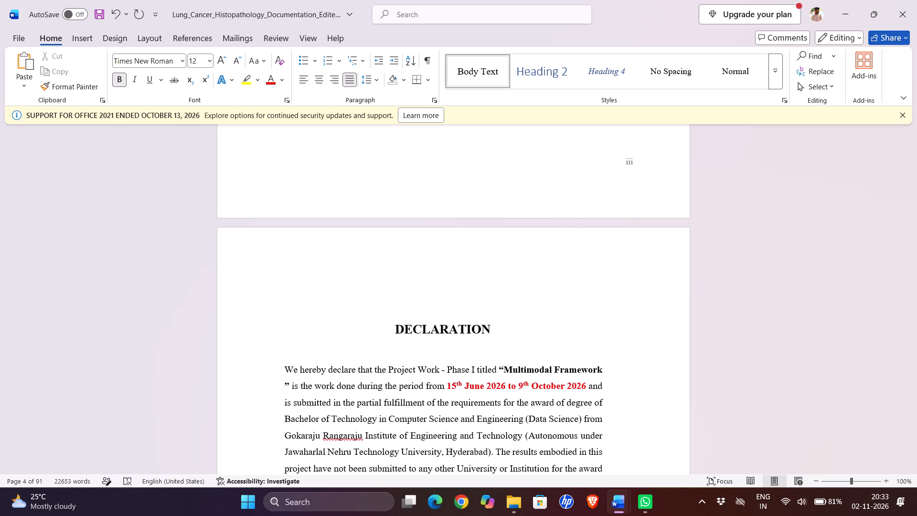
pyautogui.scroll(6, 285, 377)
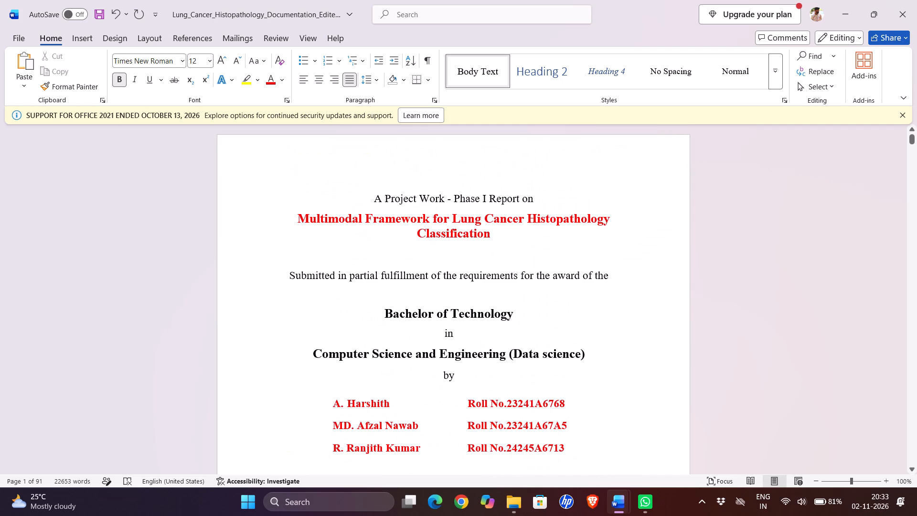
pyautogui.scroll(-9, 285, 377)
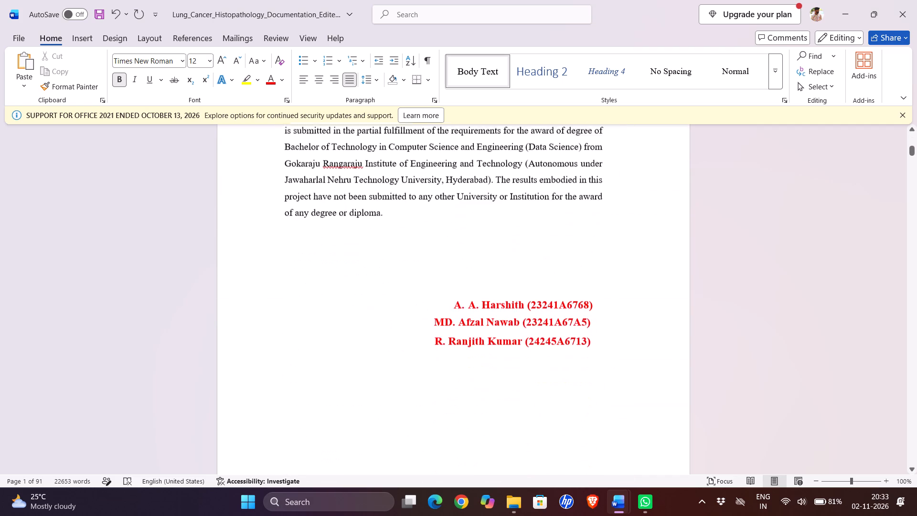
pyautogui.scroll(1, 285, 377)
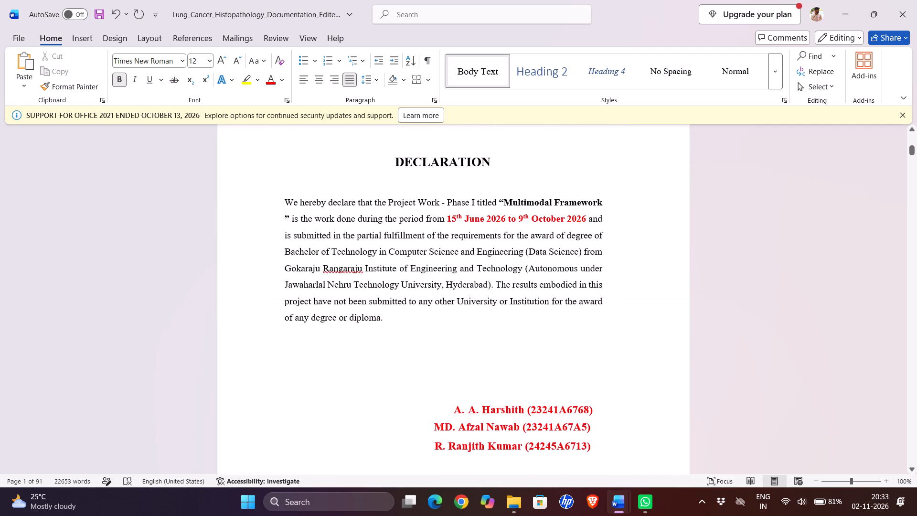
pyautogui.write('for lung')
pyautogui.press('space')
pyautogui.press('BackSpace')
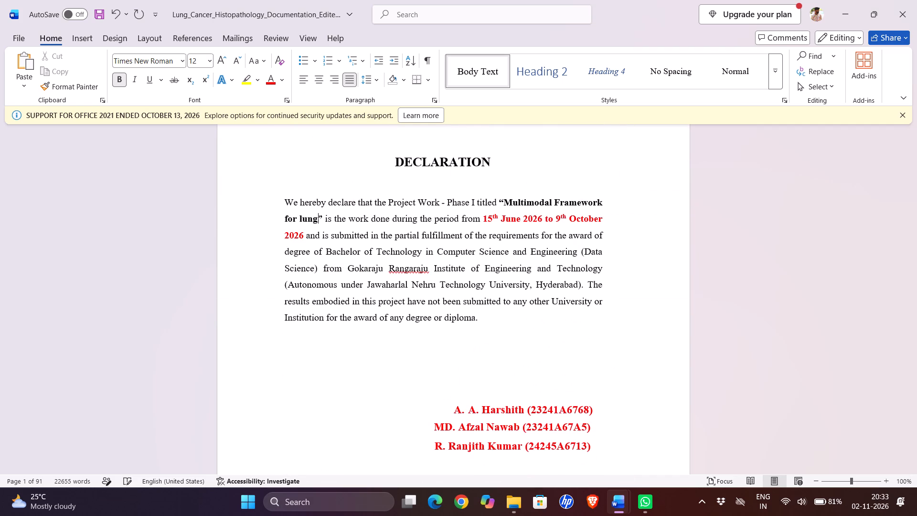
pyautogui.press('BackSpace')
pyautogui.press('BackSpace')
pyautogui.press('BackSpace')
pyautogui.press('BackSpace')
pyautogui.write('Lunf Can')
pyautogui.press('BackSpace')
pyautogui.press('BackSpace')
pyautogui.press('BackSpace')
pyautogui.press('BackSpace')
pyautogui.press('BackSpace')
pyautogui.write('g Cancer Histopathology Image Classifi')
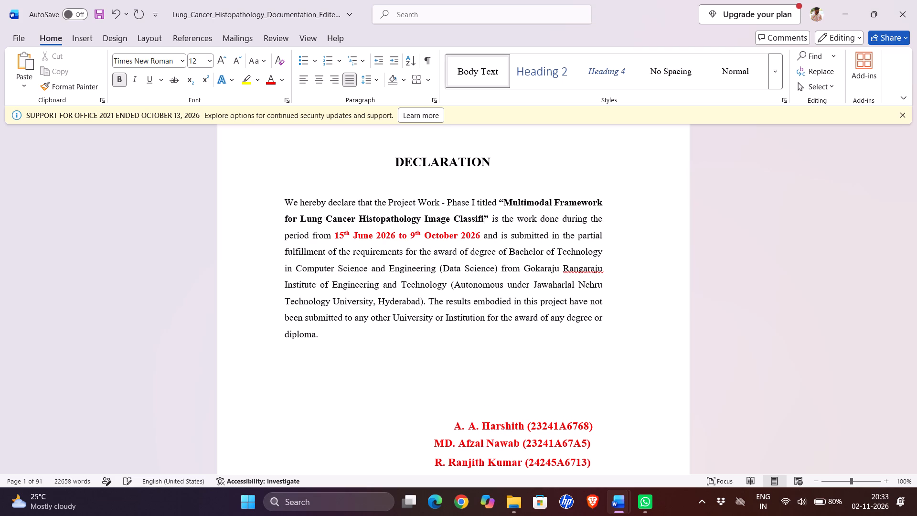
pyautogui.write('cation')
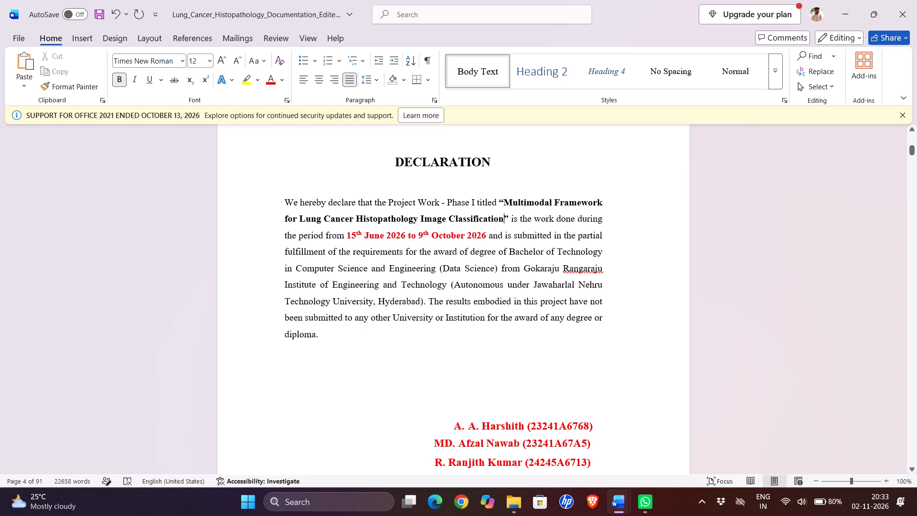
# Colour the project title in the Declaration red, leaving the quotation marks black.
pyautogui.moveTo(503, 199); pyautogui.dragTo(503, 219)
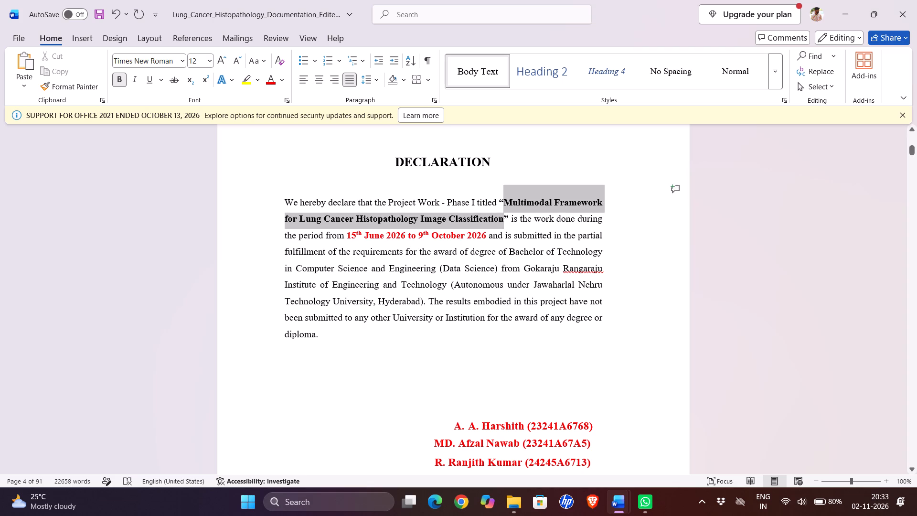
pyautogui.moveTo(503, 219); pyautogui.dragTo(503, 220)
pyautogui.click(578, 202)
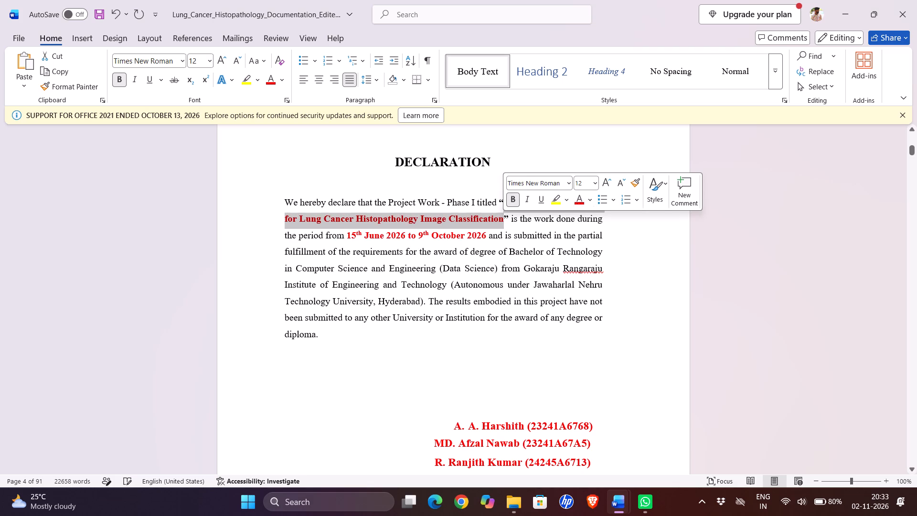
pyautogui.click(638, 296)
# Check the title on the cover page and delete the word "Image" from the Declaration's title to match it.
pyautogui.scroll(9, 638, 296)
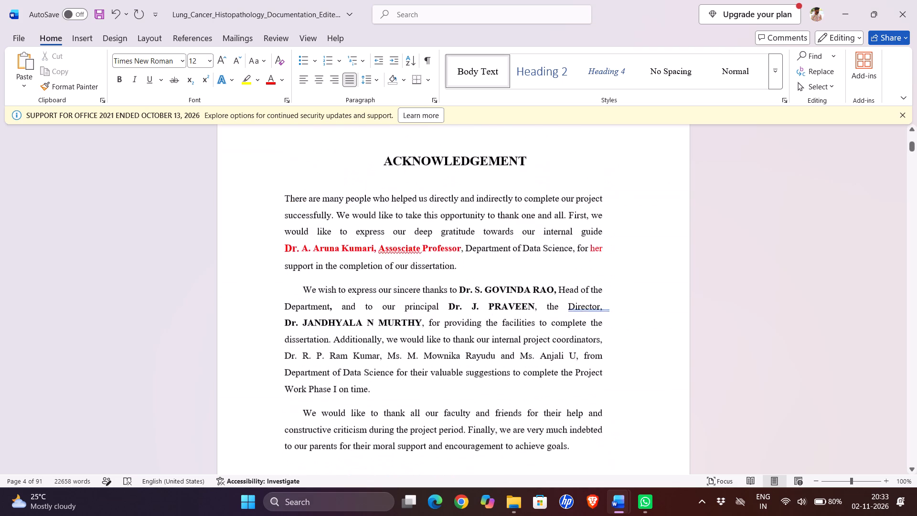
pyautogui.scroll(3, 638, 296)
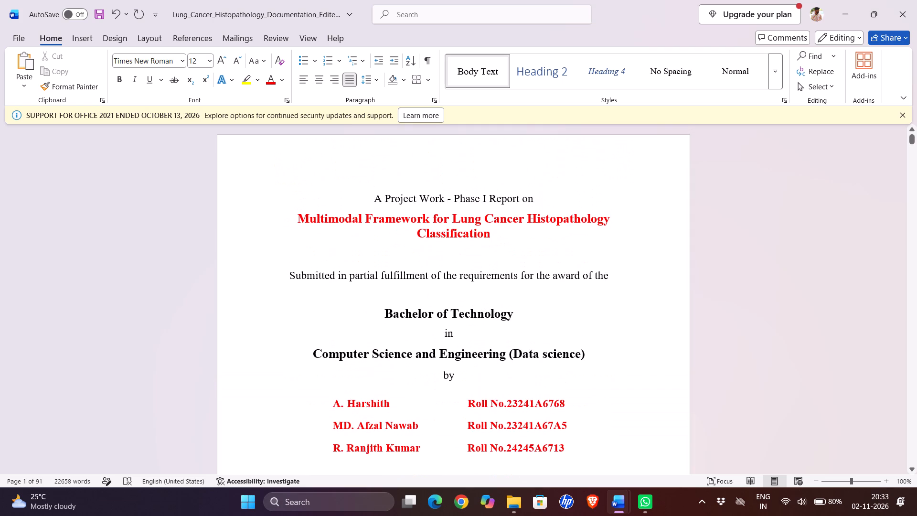
pyautogui.scroll(-13, 638, 296)
pyautogui.scroll(1, 638, 296)
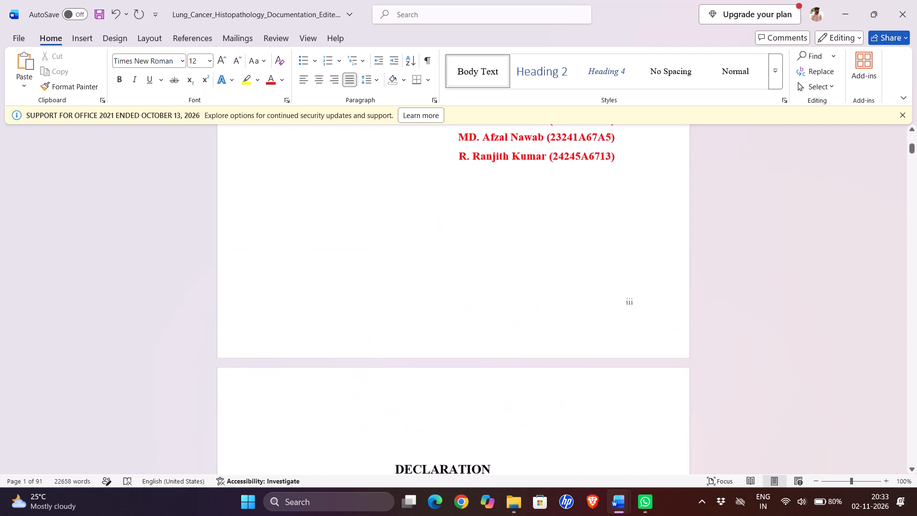
pyautogui.scroll(2, 638, 296)
pyautogui.scroll(-2, 446, 338)
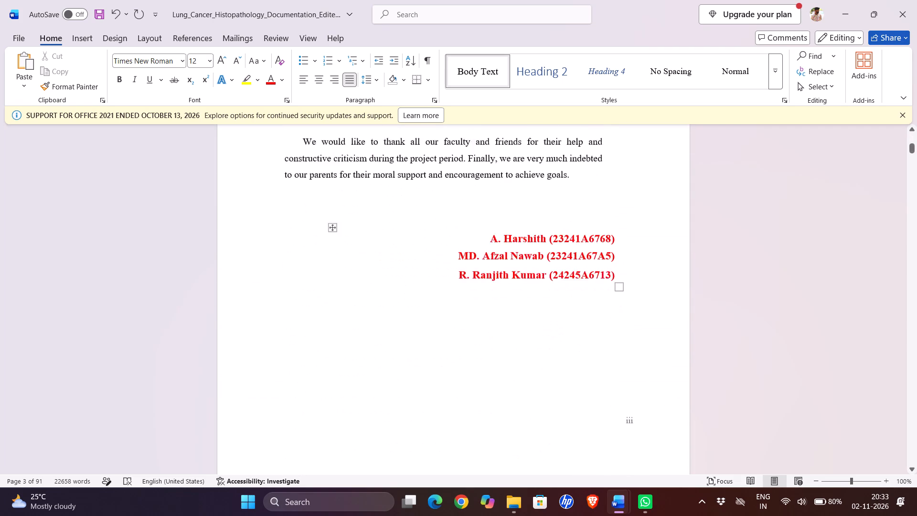
pyautogui.scroll(-1, 446, 338)
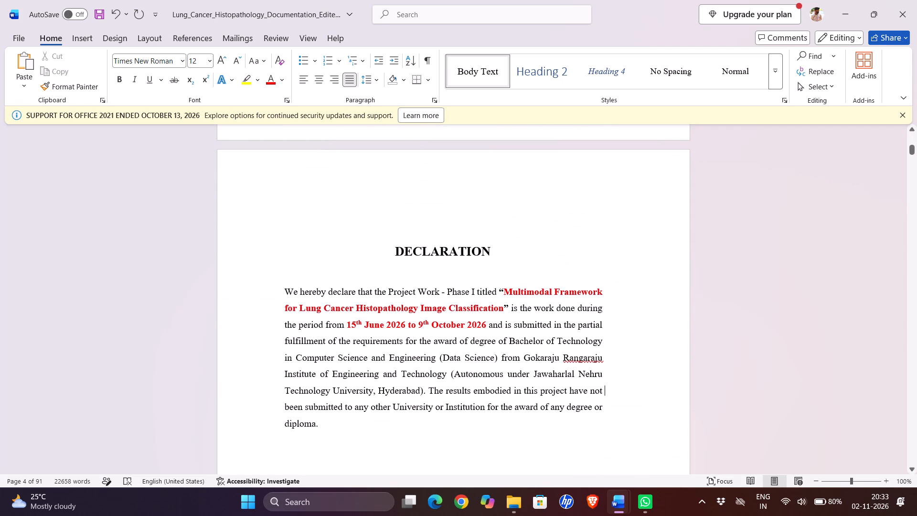
pyautogui.click(449, 307)
pyautogui.press('BackSpace')
pyautogui.press('BackSpace')
pyautogui.press('BackSpace')
pyautogui.press('BackSpace')
pyautogui.press('BackSpace')
pyautogui.press('BackSpace')
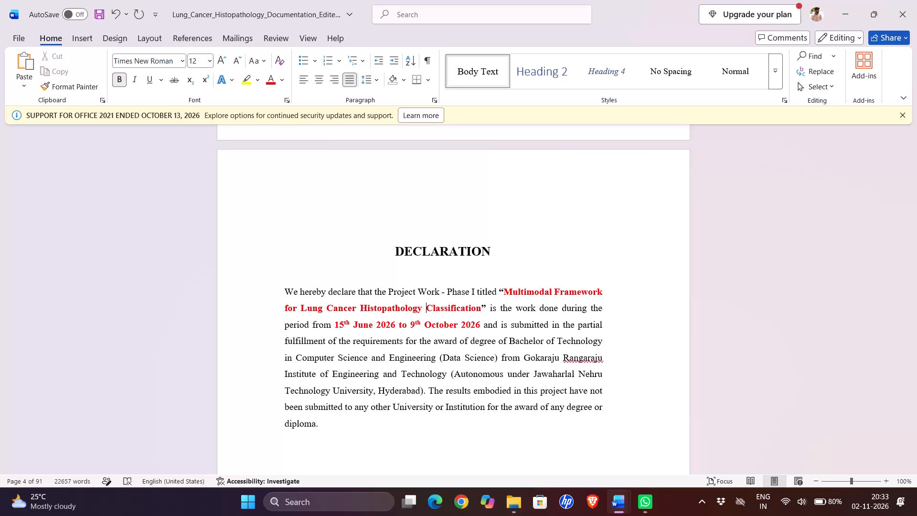
# Review the report's Declaration and Acknowledgement pages and the page following the Declaration.
pyautogui.scroll(-1, 449, 307)
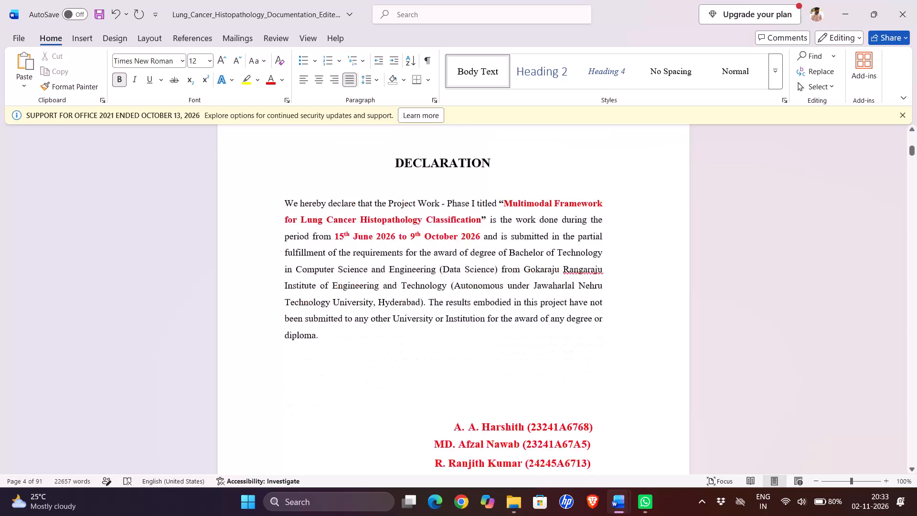
pyautogui.scroll(-1, 449, 307)
pyautogui.scroll(5, 449, 307)
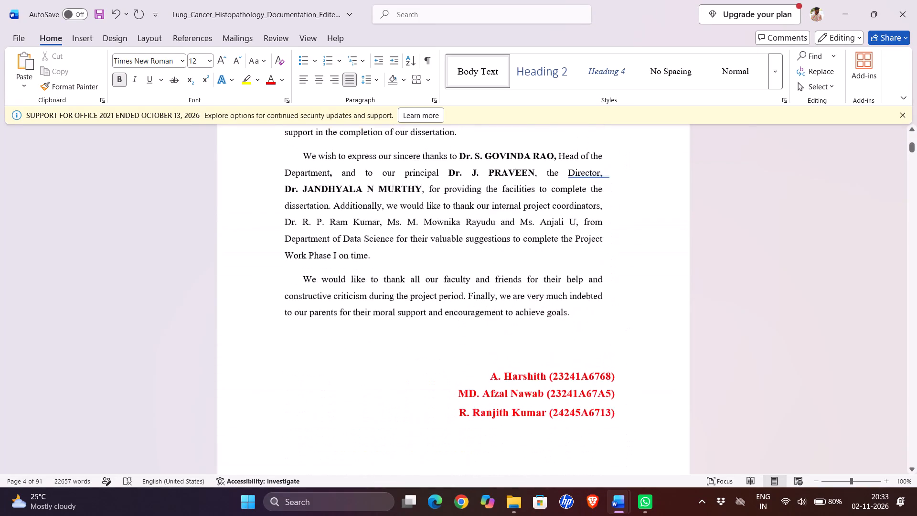
pyautogui.scroll(1, 449, 307)
pyautogui.scroll(-7, 449, 307)
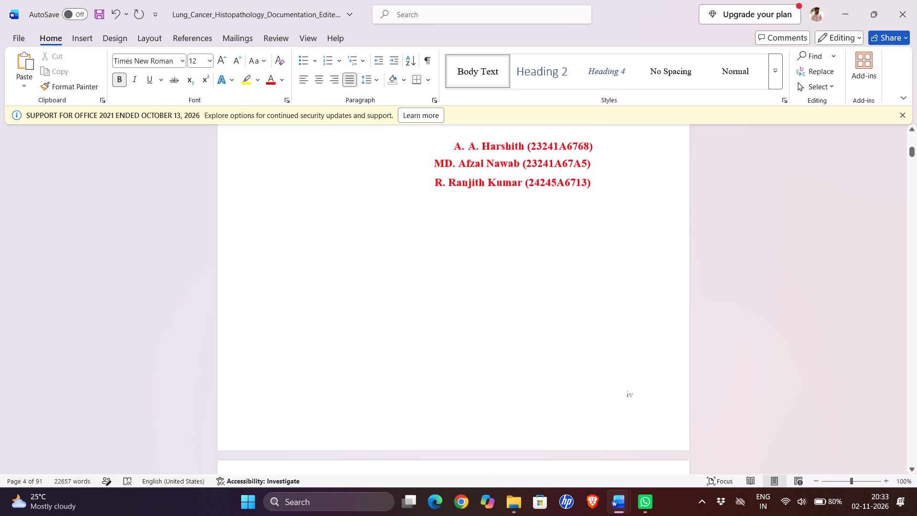
pyautogui.scroll(-2, 449, 307)
# Save the project report document.
pyautogui.hotkey('ctrl', 's')
pyautogui.hotkey('ctrl', 's')
pyautogui.hotkey('ctrl', 's')
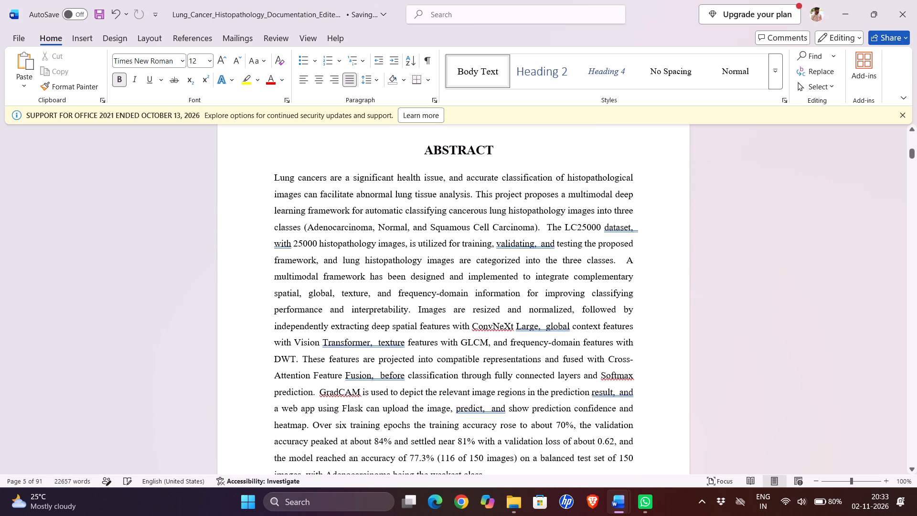
# Compare the report's cover page with the college template's front pages, including its Certificate, Acknowledgement and Abstract pages and their page numbers.
pyautogui.scroll(10, 449, 307)
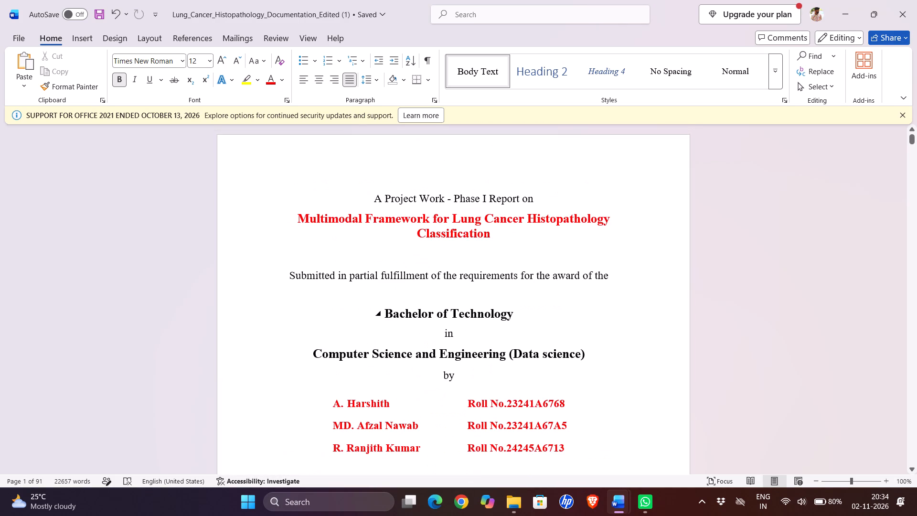
pyautogui.scroll(-2, 449, 307)
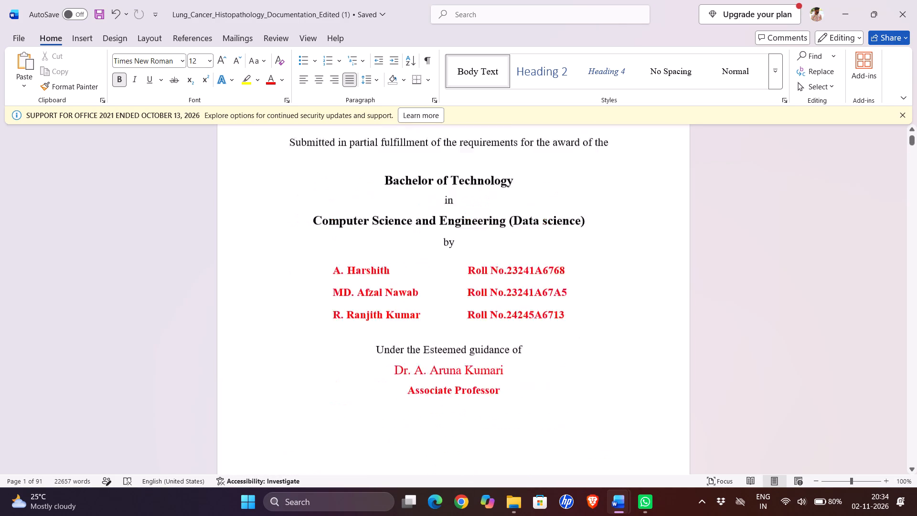
pyautogui.scroll(-1, 449, 307)
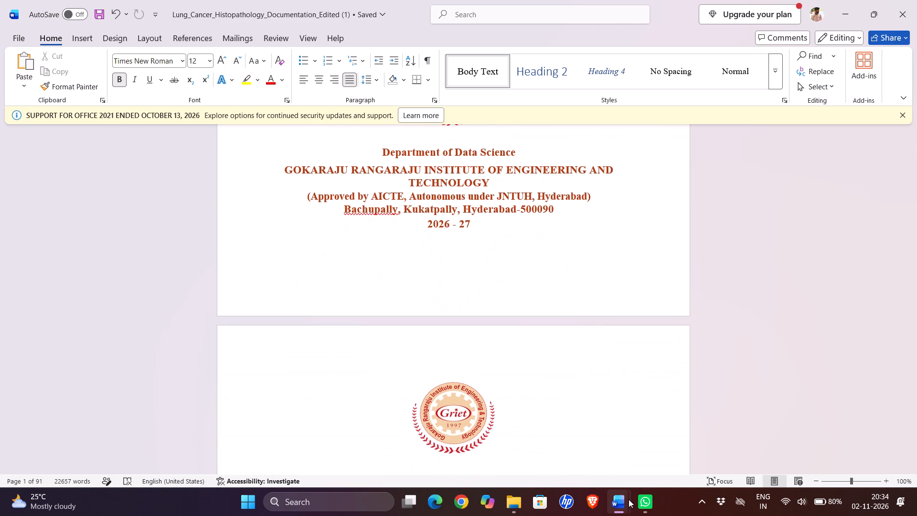
pyautogui.click(683, 406)
pyautogui.scroll(5, 557, 300)
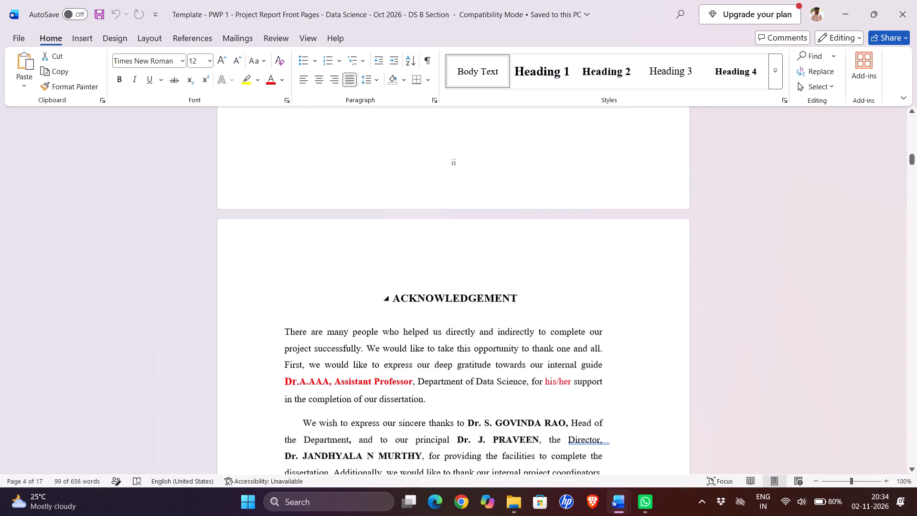
pyautogui.scroll(9, 557, 300)
pyautogui.scroll(-6, 557, 300)
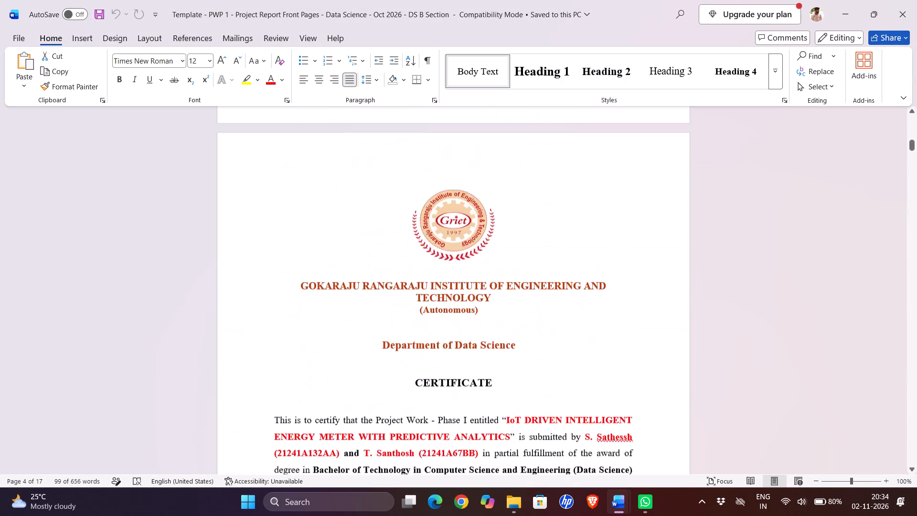
pyautogui.scroll(-2, 557, 300)
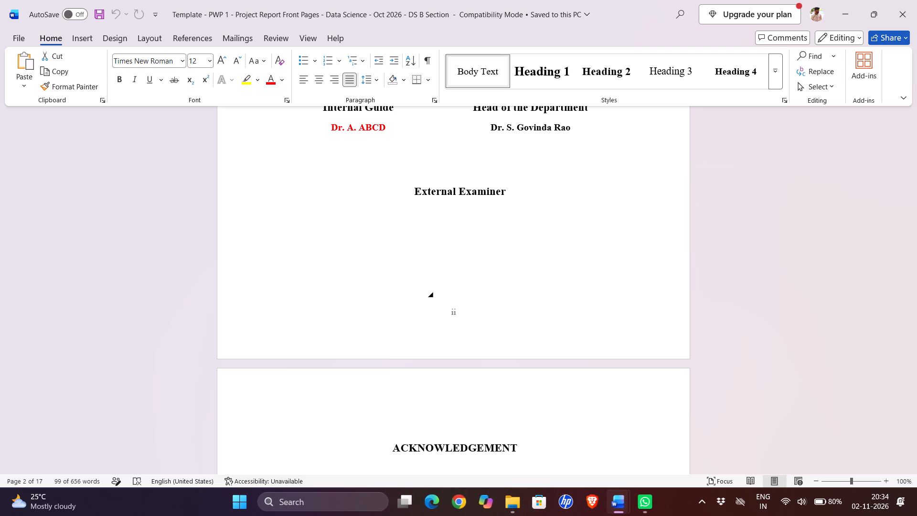
pyautogui.scroll(-3, 557, 300)
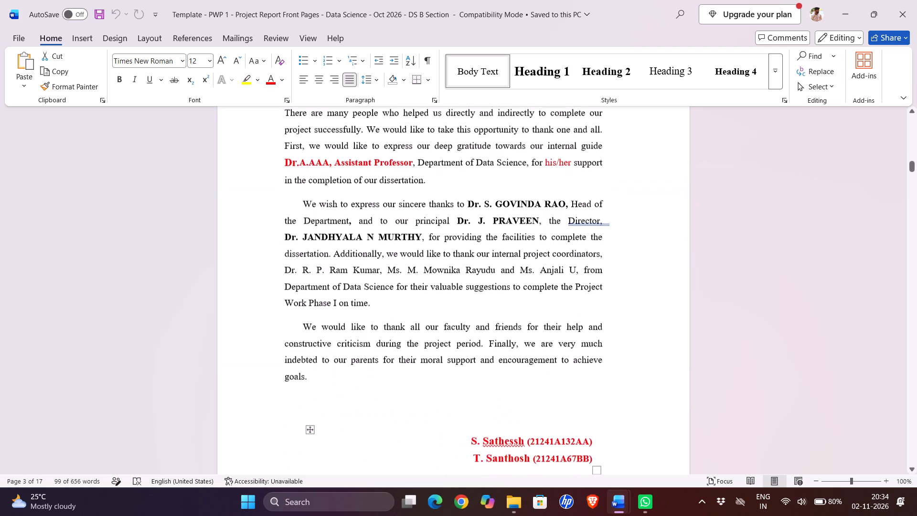
pyautogui.scroll(-4, 557, 300)
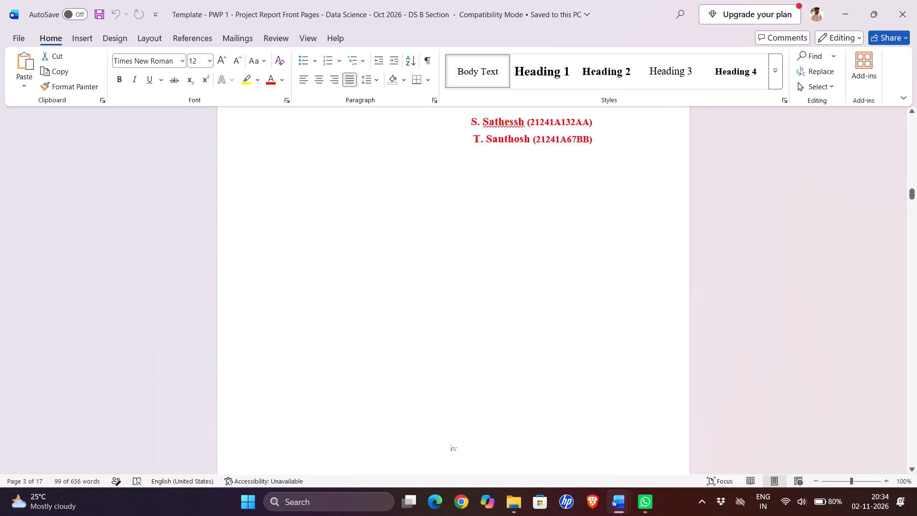
pyautogui.scroll(-3, 557, 300)
pyautogui.scroll(4, 557, 300)
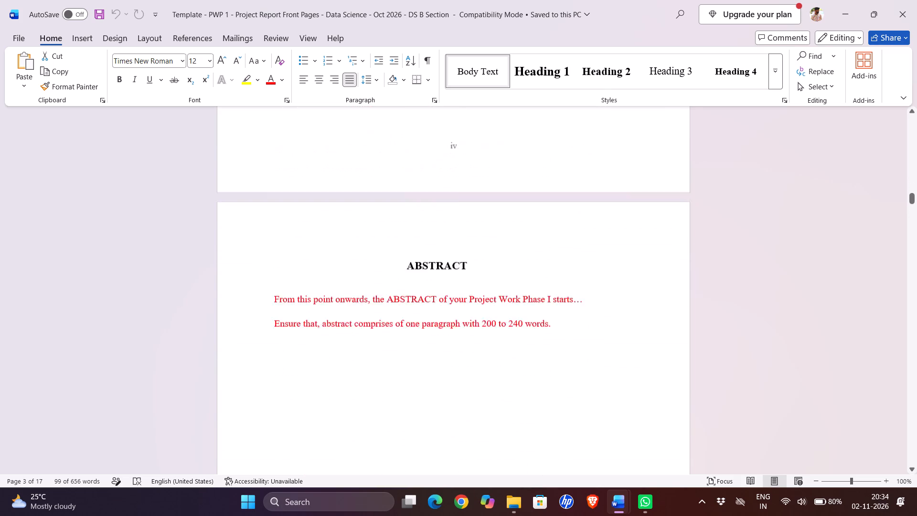
pyautogui.scroll(7, 557, 300)
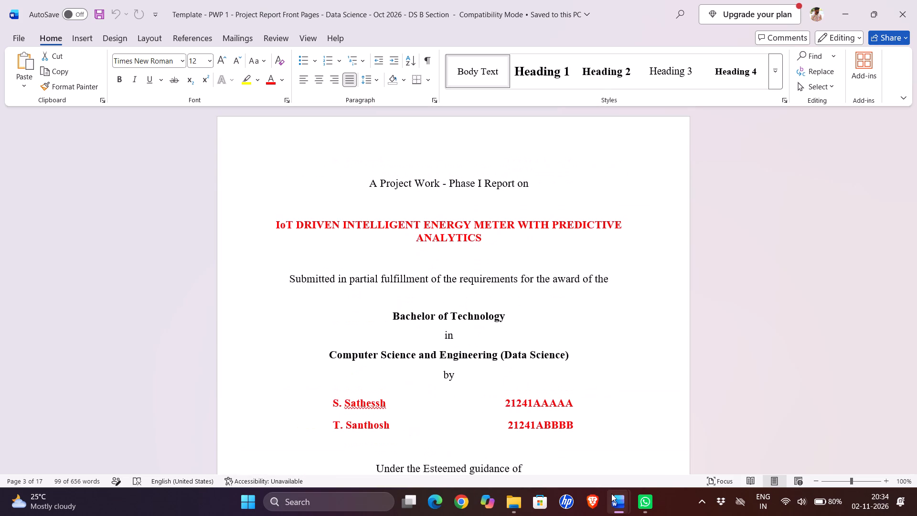
# In the report, replace the Certificate page's footer number with the centred bottom-of-page number style Plain Number 2.
pyautogui.click(580, 460)
pyautogui.scroll(-1, 516, 325)
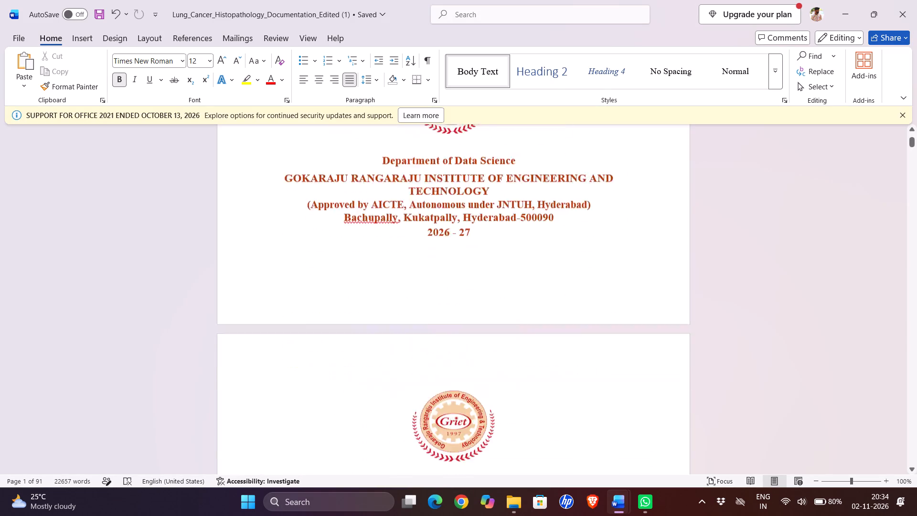
pyautogui.scroll(-1, 516, 325)
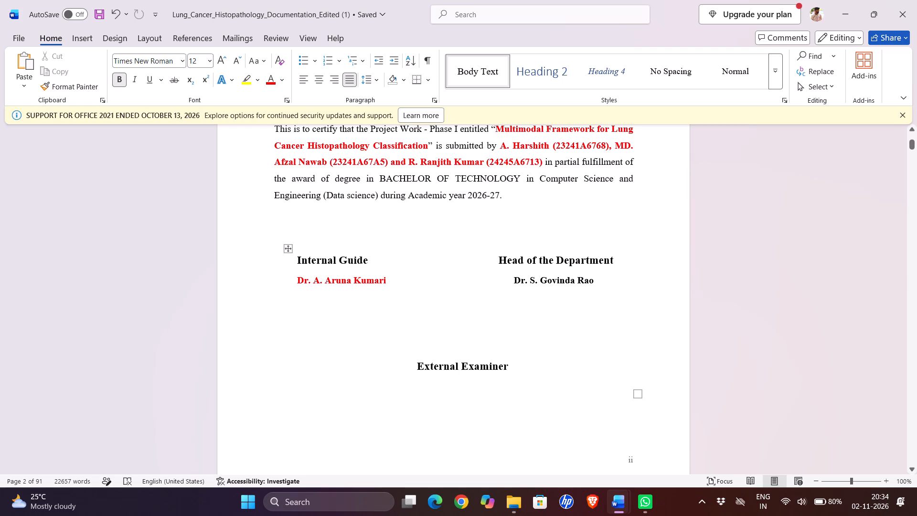
pyautogui.click(633, 458)
pyautogui.doubleClick(633, 458)
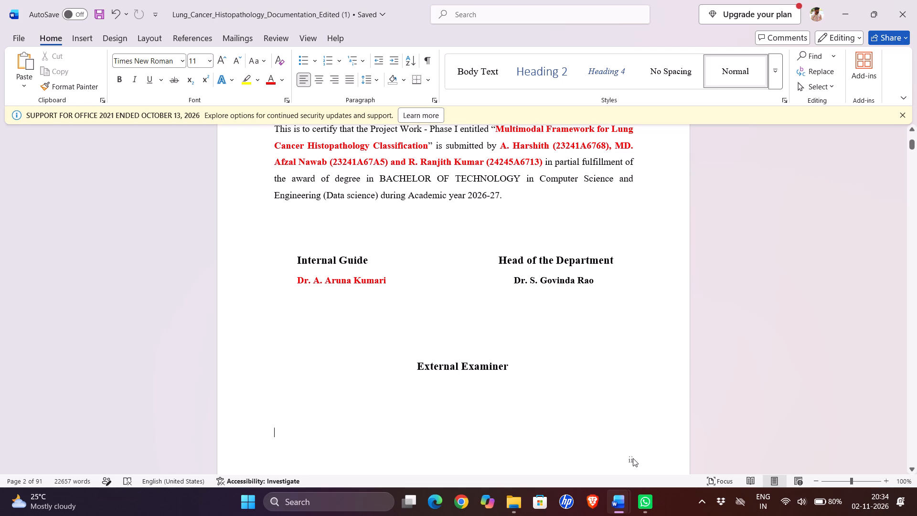
pyautogui.doubleClick(629, 458)
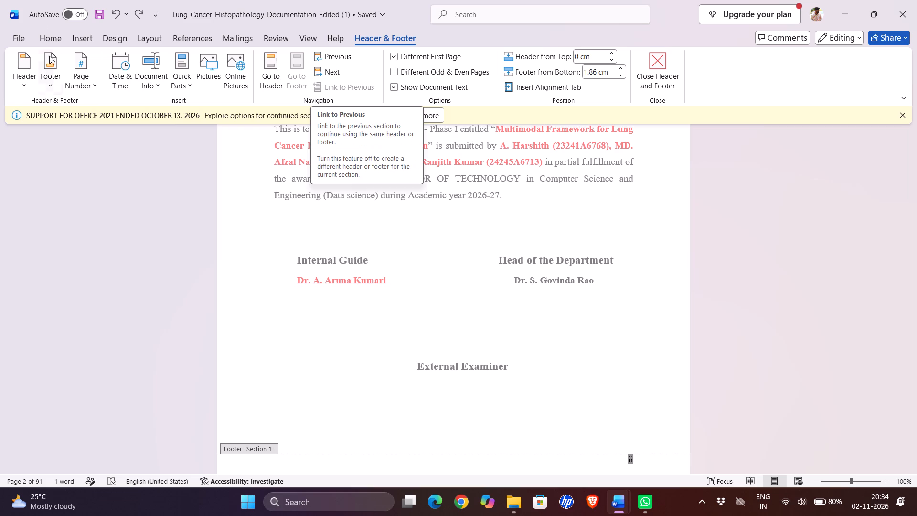
pyautogui.click(84, 87)
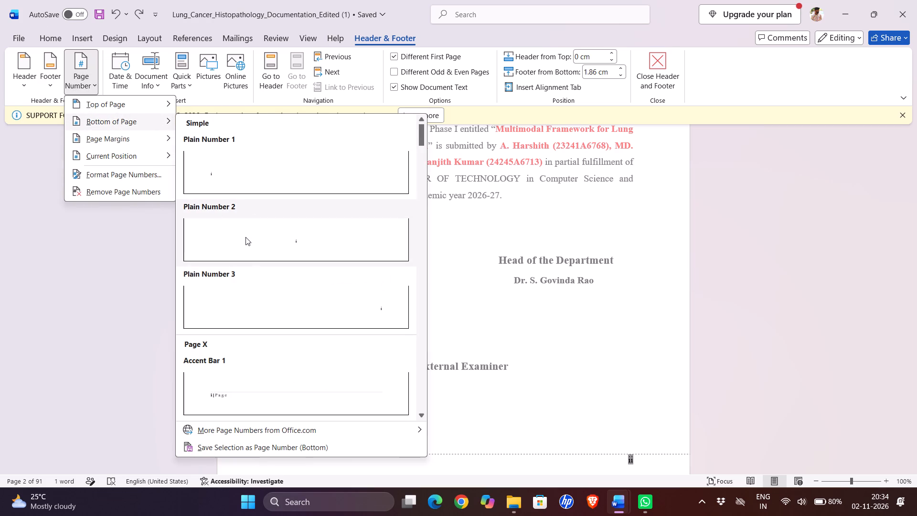
pyautogui.click(245, 237)
# Check the footer page numbers on the report's front pages from the Certificate through the List of Acronyms.
pyautogui.scroll(-1, 452, 377)
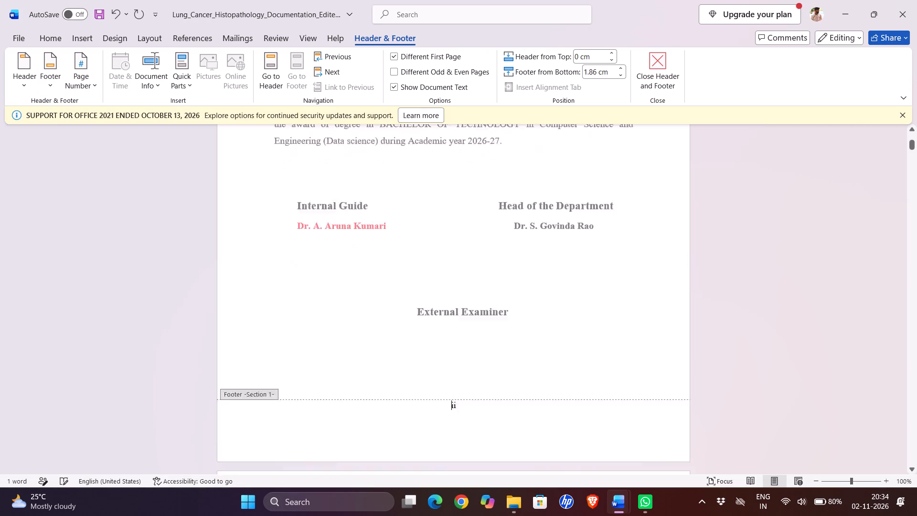
pyautogui.scroll(-7, 452, 377)
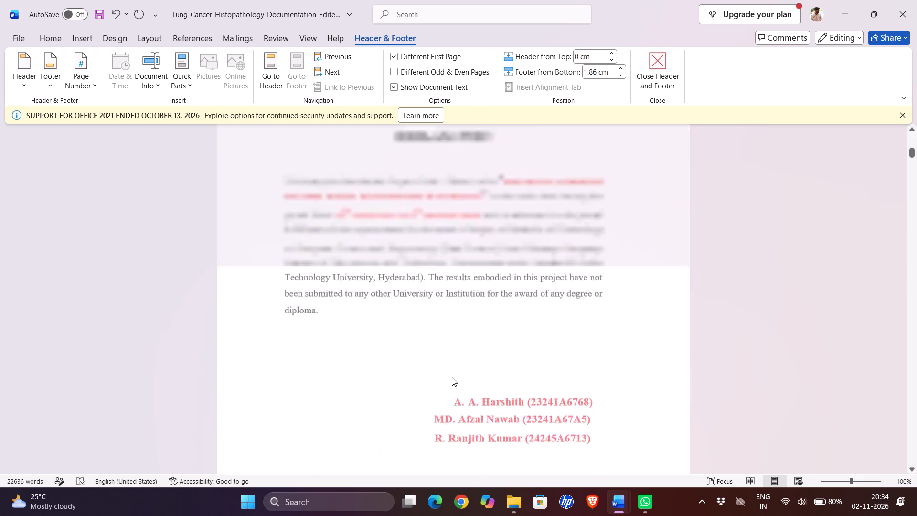
pyautogui.scroll(-5, 452, 377)
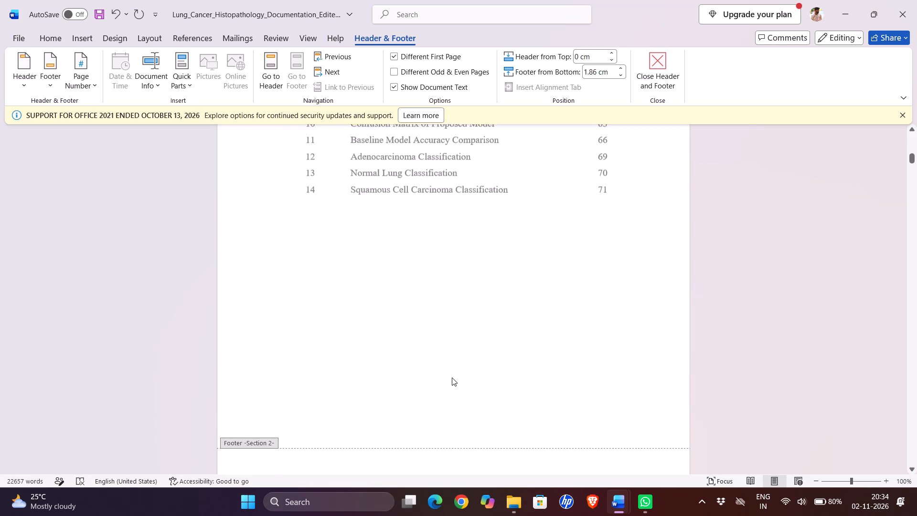
pyautogui.scroll(-5, 452, 377)
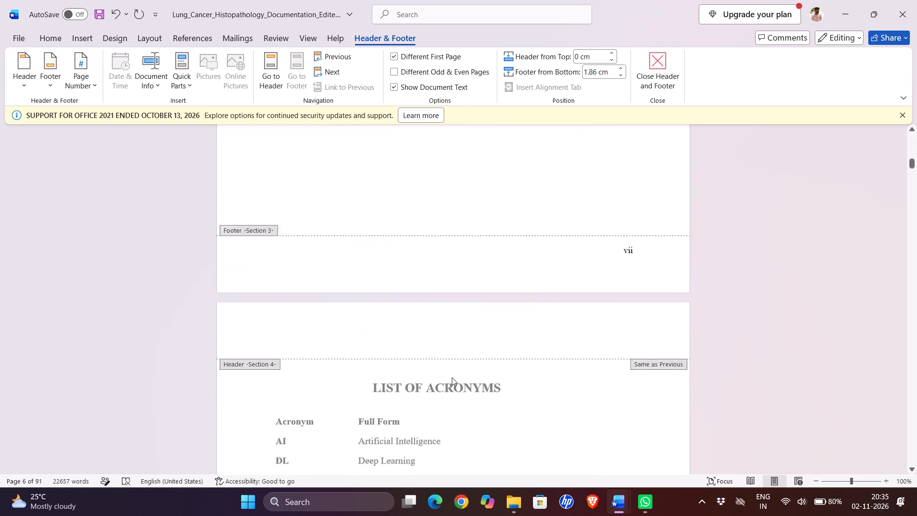
pyautogui.scroll(-2, 452, 377)
# Enter the page number vi centred in the footer of the List of Figures page.
pyautogui.scroll(5, 452, 377)
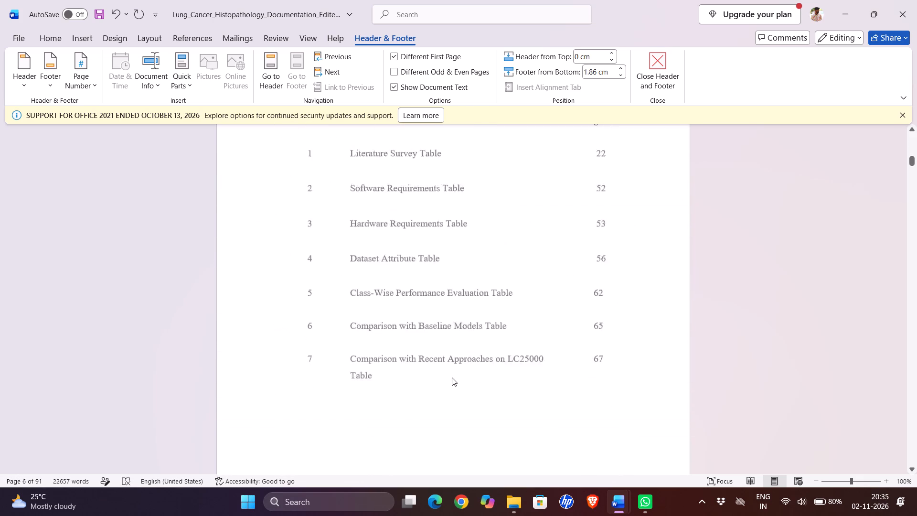
pyautogui.scroll(3, 452, 377)
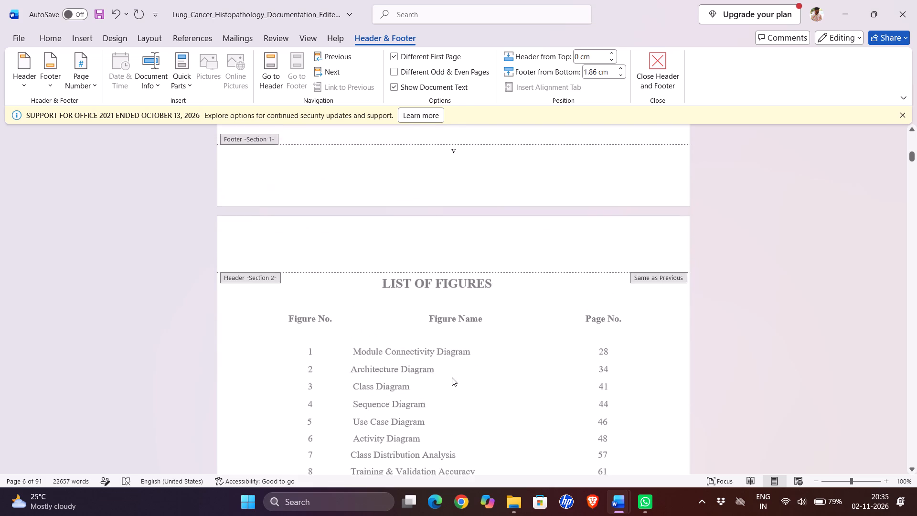
pyautogui.scroll(1, 452, 377)
pyautogui.scroll(-3, 452, 377)
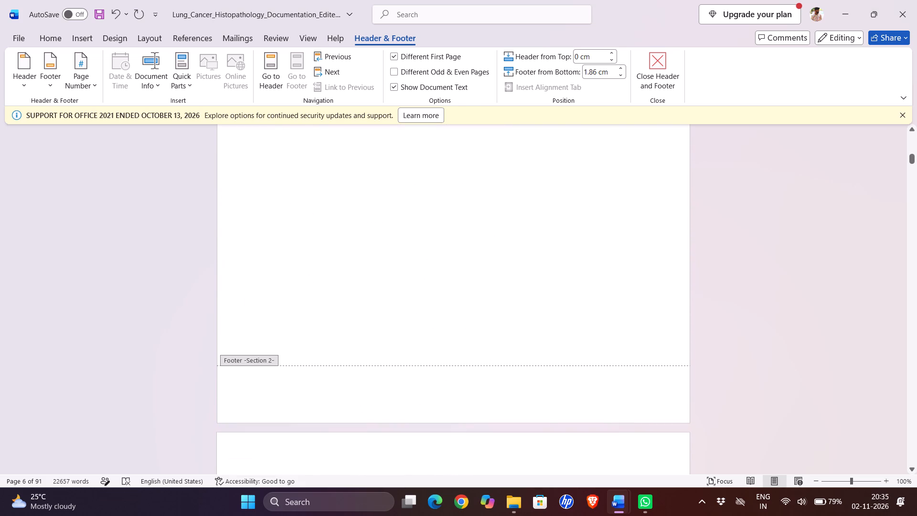
pyautogui.click(451, 378)
pyautogui.press('Tab')
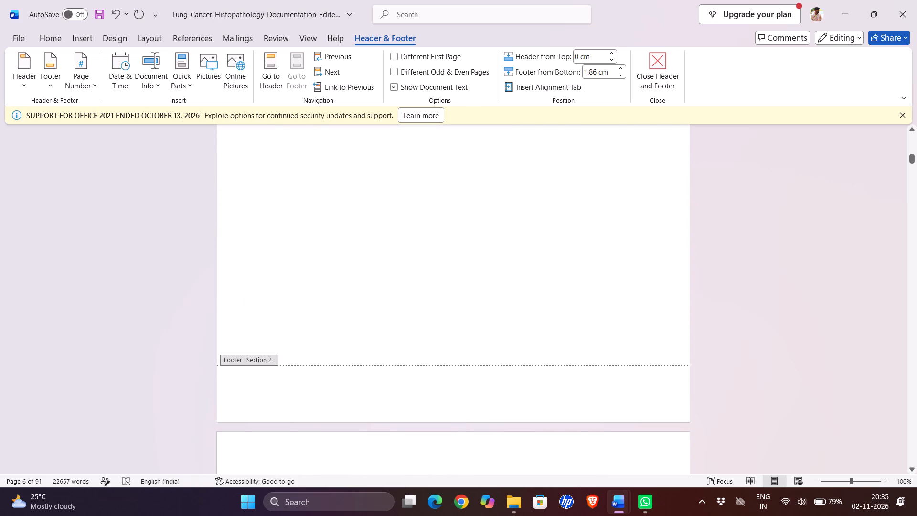
pyautogui.write('vi')
# Check the footer numbering on the List of Figures, List of Tables and List of Acronyms pages.
pyautogui.scroll(1, 451, 378)
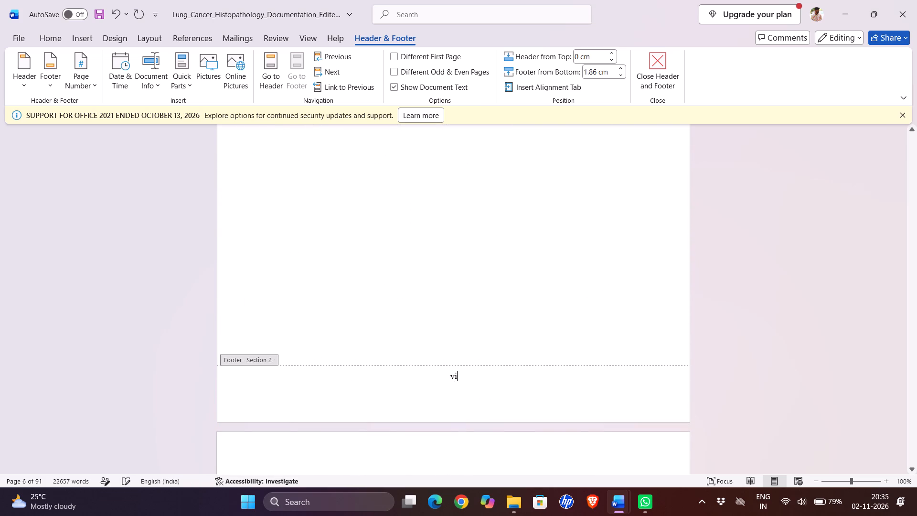
pyautogui.scroll(1, 451, 378)
pyautogui.scroll(-9, 451, 378)
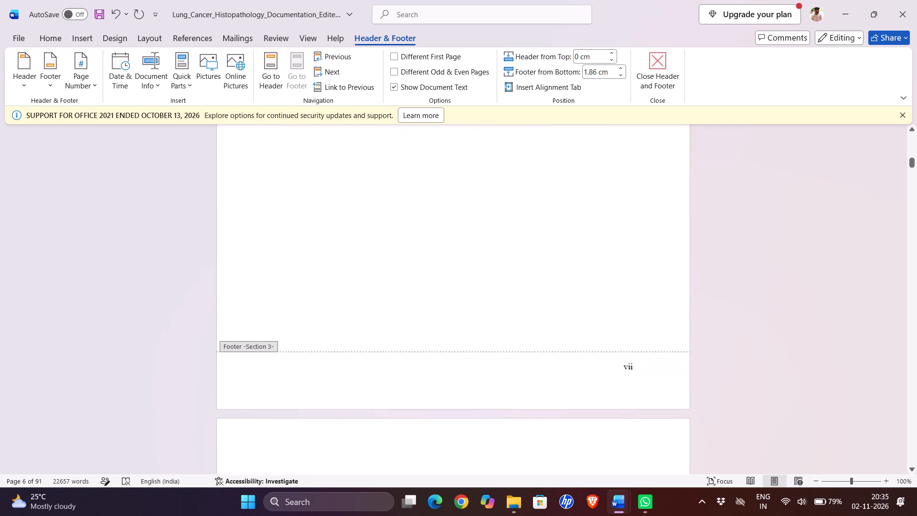
pyautogui.scroll(2, 451, 378)
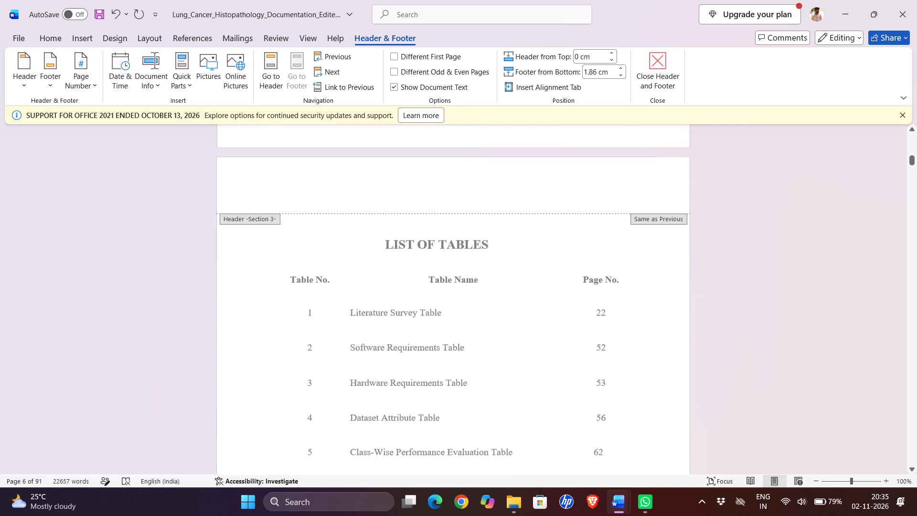
pyautogui.scroll(1, 451, 378)
pyautogui.scroll(-5, 451, 378)
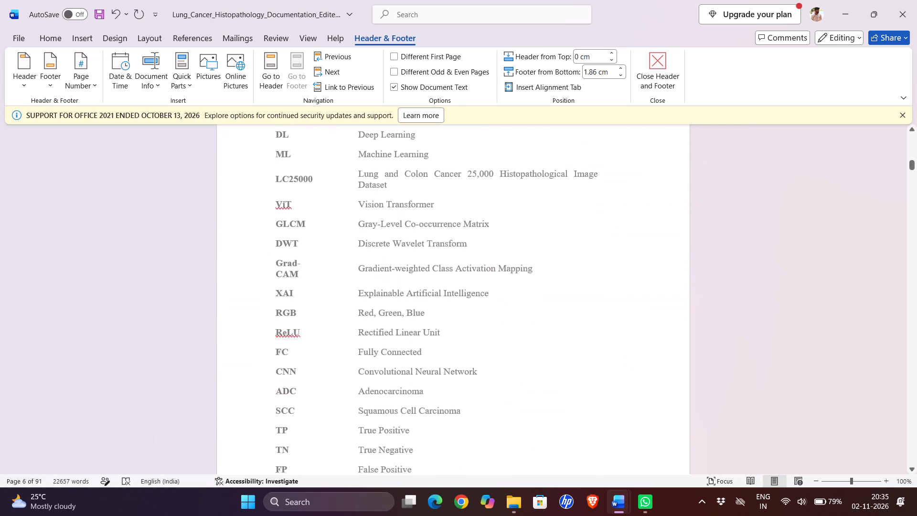
pyautogui.scroll(-1, 451, 378)
pyautogui.scroll(5, 451, 378)
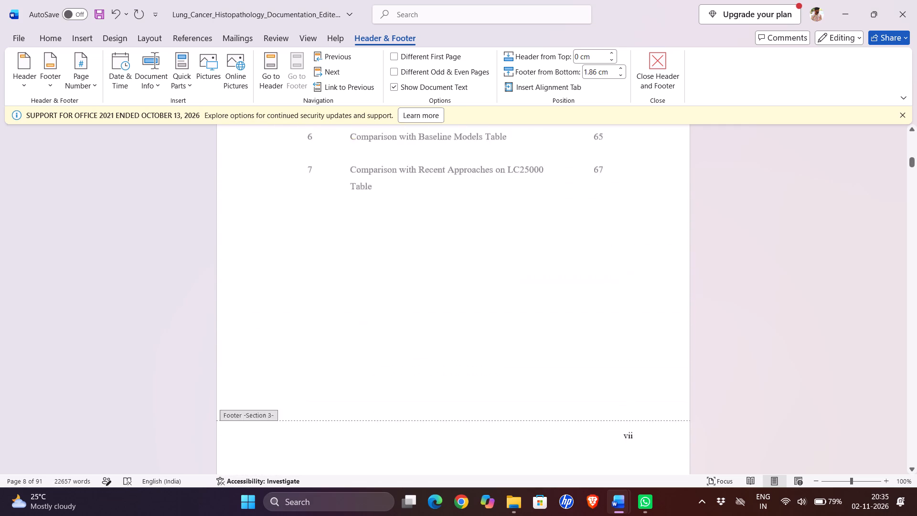
pyautogui.scroll(3, 451, 378)
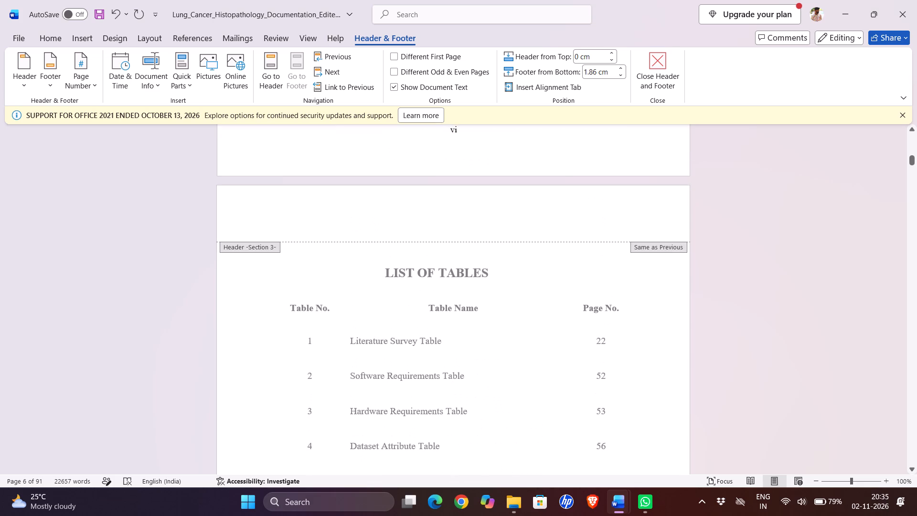
# Replace the List of Tables page's footer number with the centred bottom-of-page style Plain Number 2, and check it against the preceding page's footer.
pyautogui.scroll(-3, 588, 294)
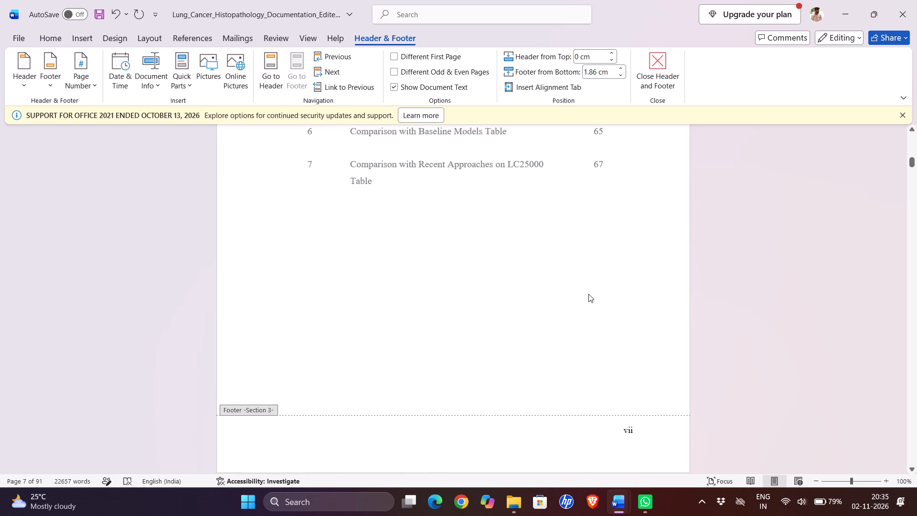
pyautogui.click(641, 429)
pyautogui.click(84, 87)
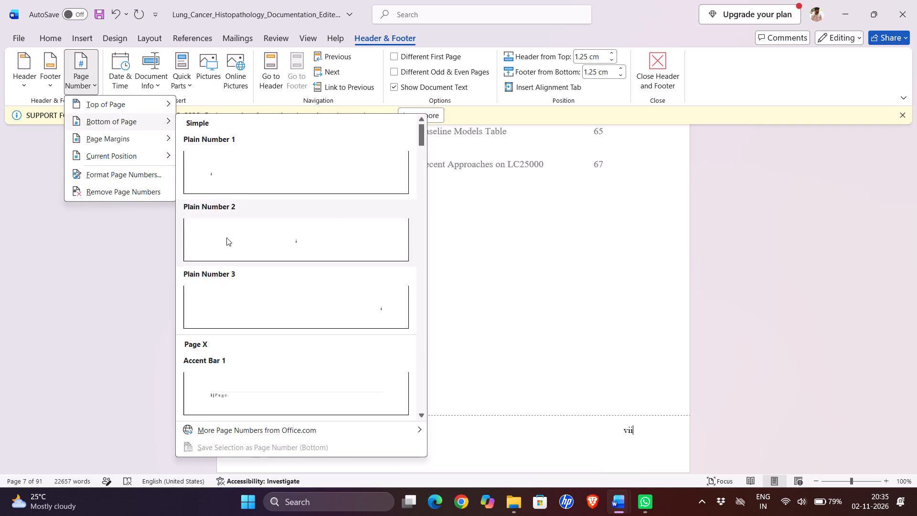
pyautogui.click(226, 237)
pyautogui.scroll(1, 400, 327)
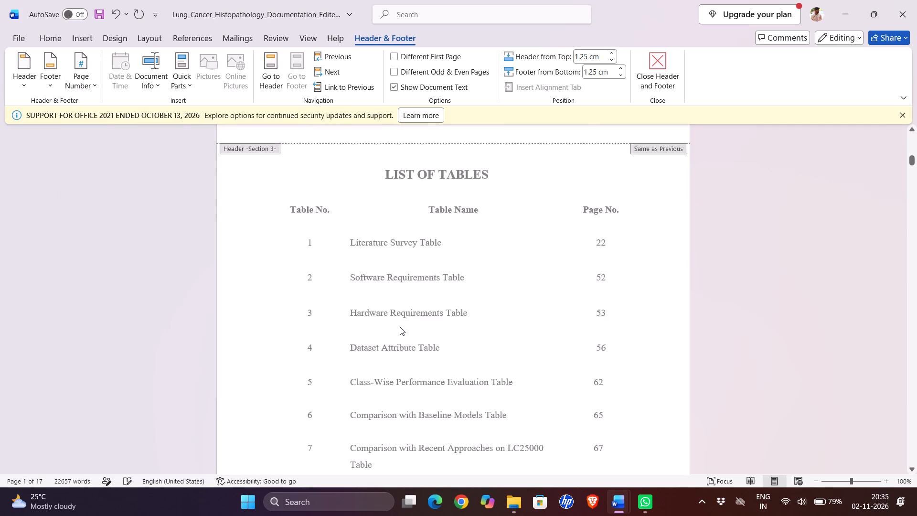
pyautogui.scroll(2, 400, 327)
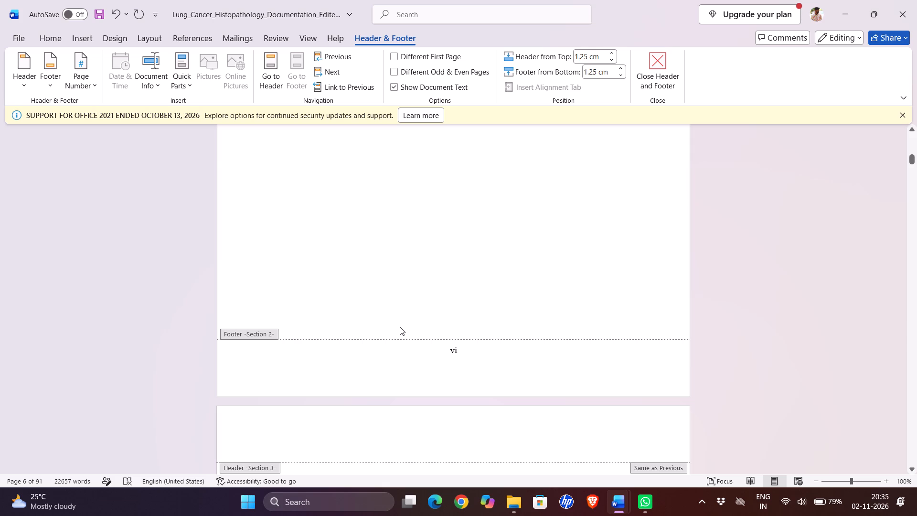
pyautogui.scroll(-5, 400, 327)
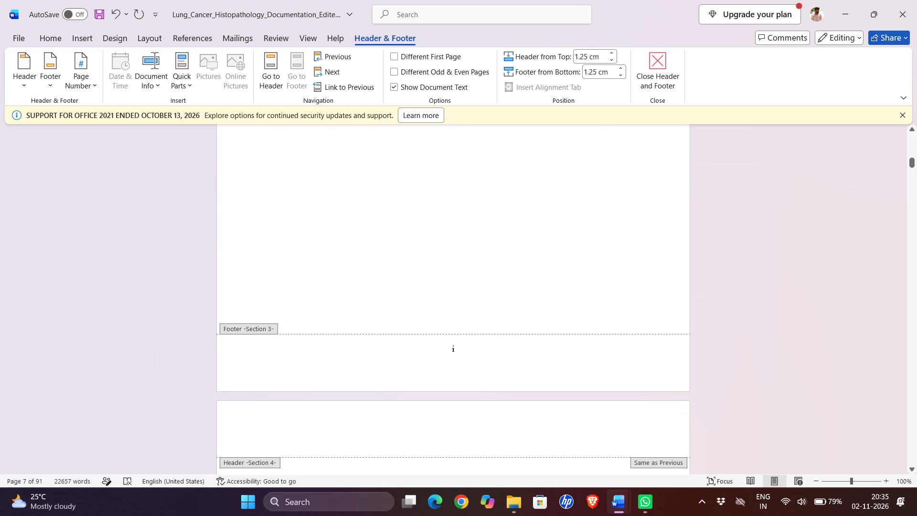
# Undo the last List of Tables footer change, and replace its number with a centred bottom-of-page number reading vii.
pyautogui.hotkey('ctrl', 'z')
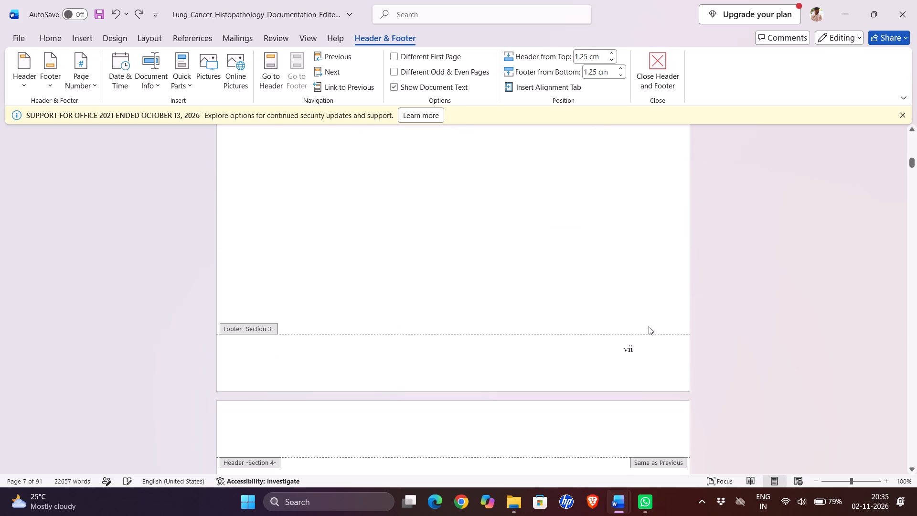
pyautogui.moveTo(635, 344); pyautogui.dragTo(623, 346)
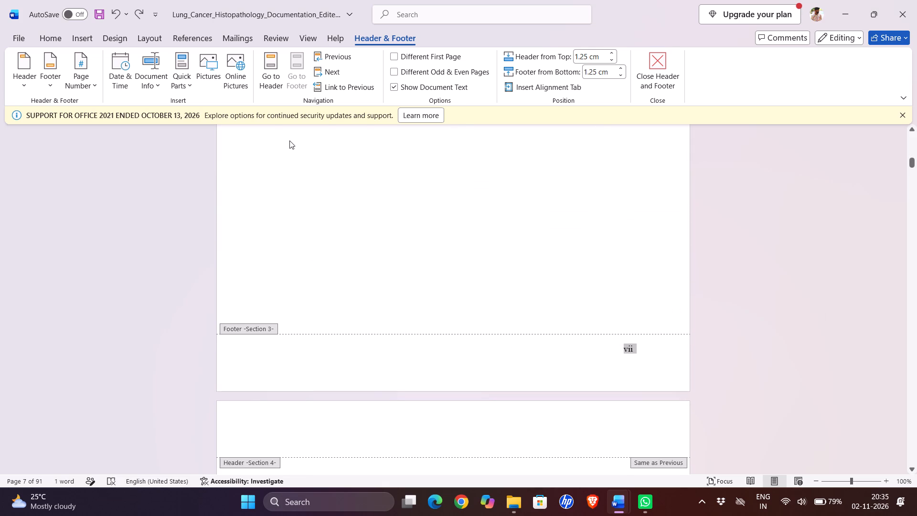
pyautogui.click(96, 84)
pyautogui.click(139, 122)
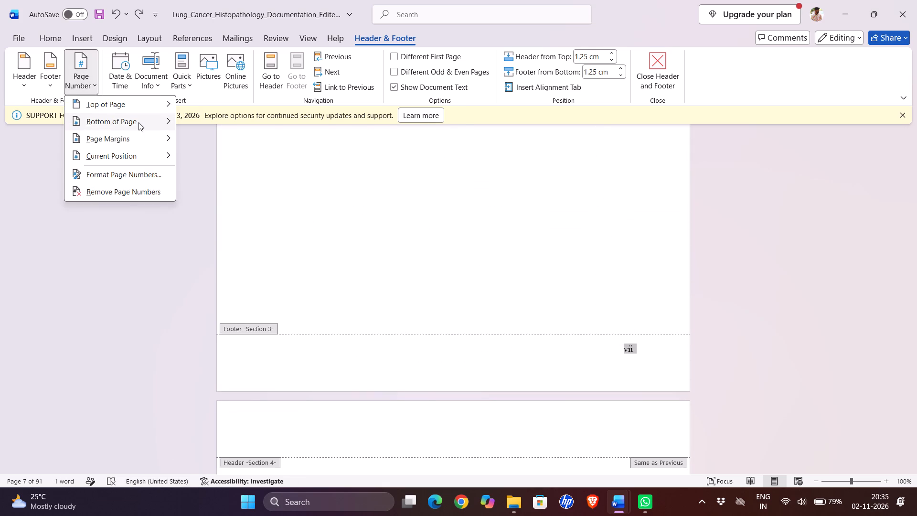
pyautogui.click(257, 231)
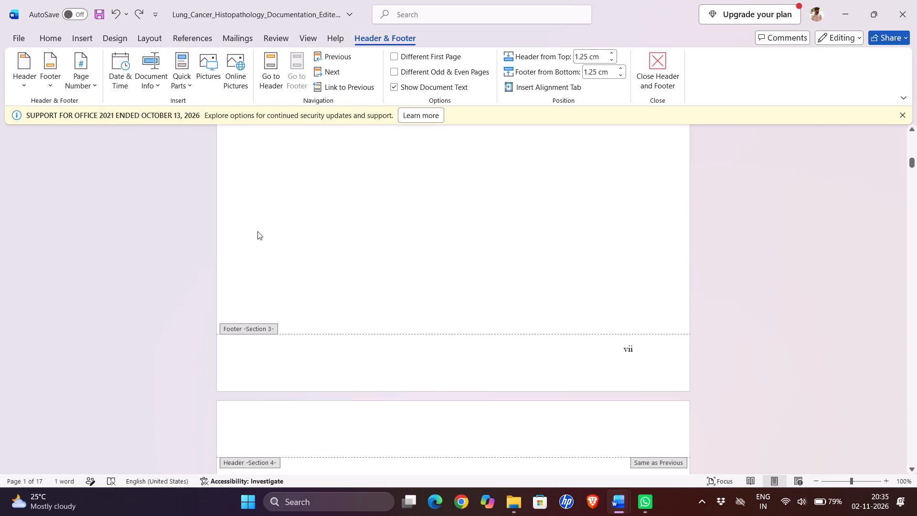
pyautogui.write('vi')
# Centre the page number viii in the footer of the List of Acronyms page.
pyautogui.scroll(-4, 368, 297)
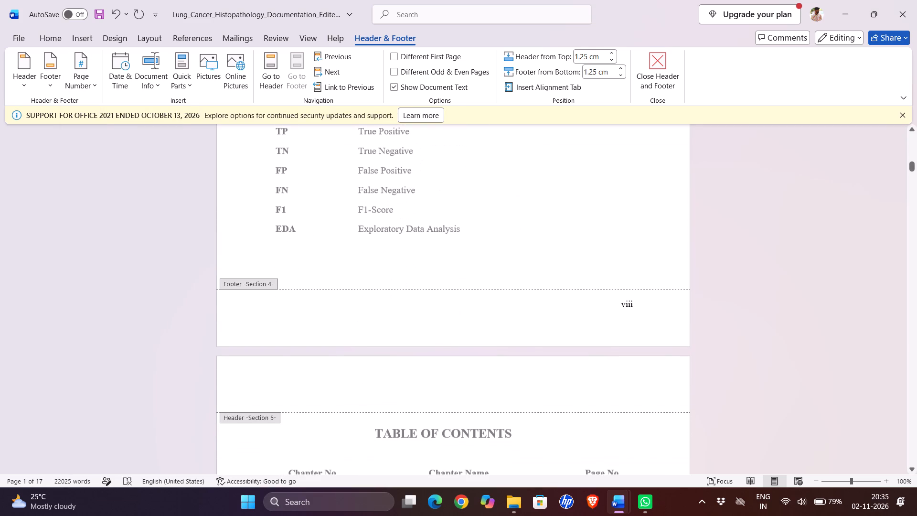
pyautogui.moveTo(640, 306); pyautogui.dragTo(621, 305)
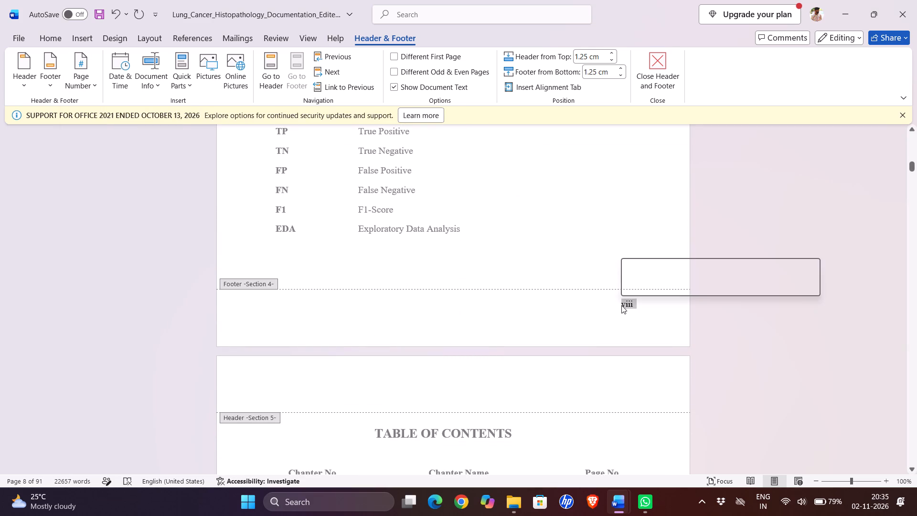
pyautogui.click(632, 306)
pyautogui.click(622, 303)
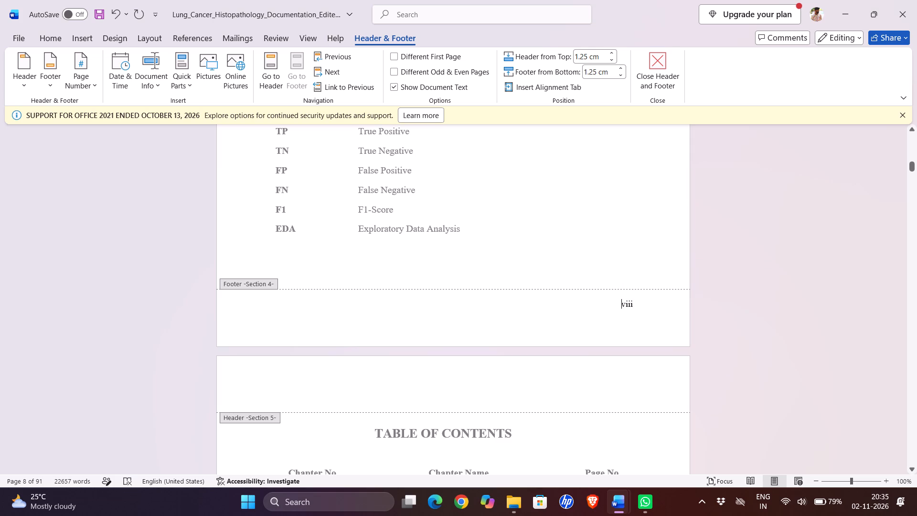
pyautogui.press('BackSpace')
# Centre the page numbers ix and x in the footers of the two Table of Contents pages.
pyautogui.scroll(-3, 622, 303)
pyautogui.scroll(1, 622, 303)
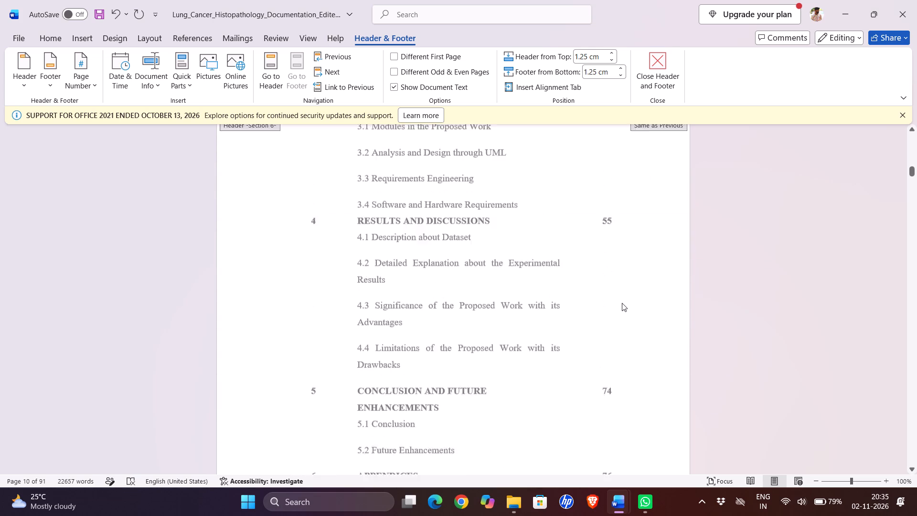
pyautogui.scroll(1, 622, 303)
pyautogui.click(623, 297)
pyautogui.press('BackSpace')
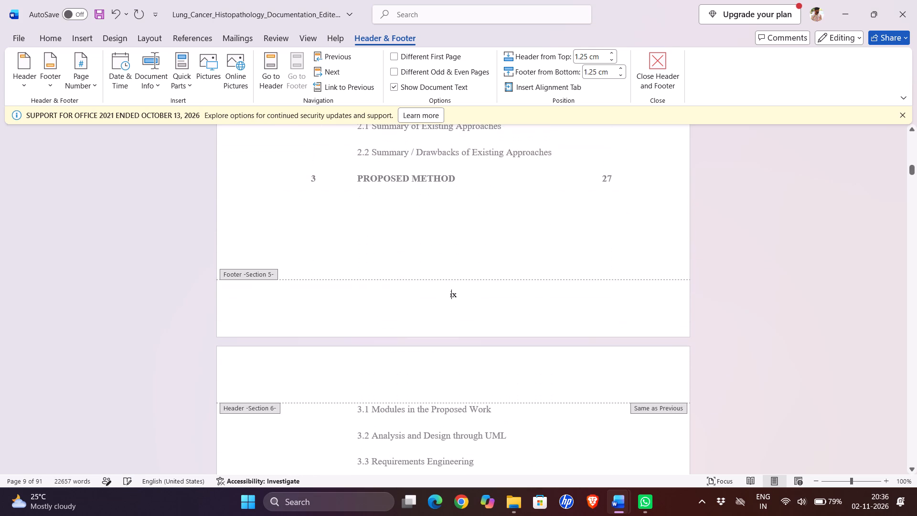
pyautogui.scroll(-5, 623, 297)
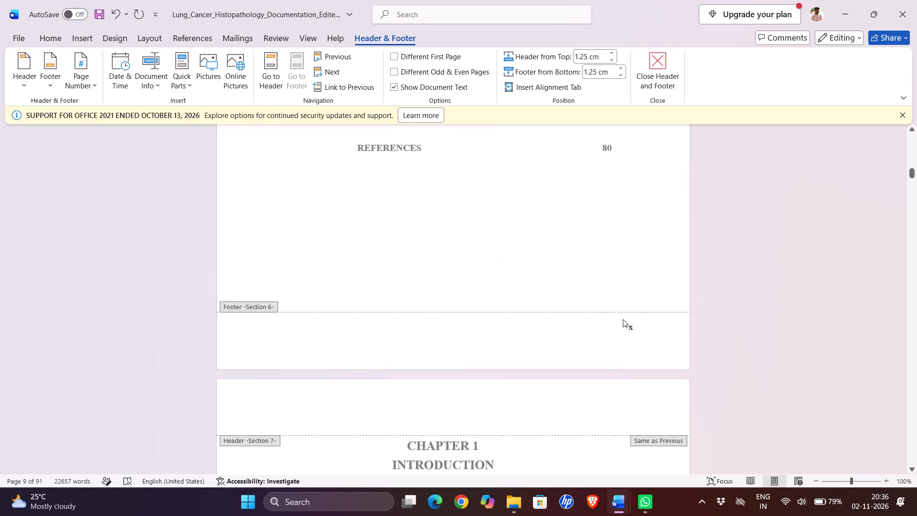
pyautogui.click(624, 327)
pyautogui.press('BackSpace')
# Check the footer page numbers on the front pages from the Certificate through the end of the Table of Contents.
pyautogui.scroll(-1, 624, 327)
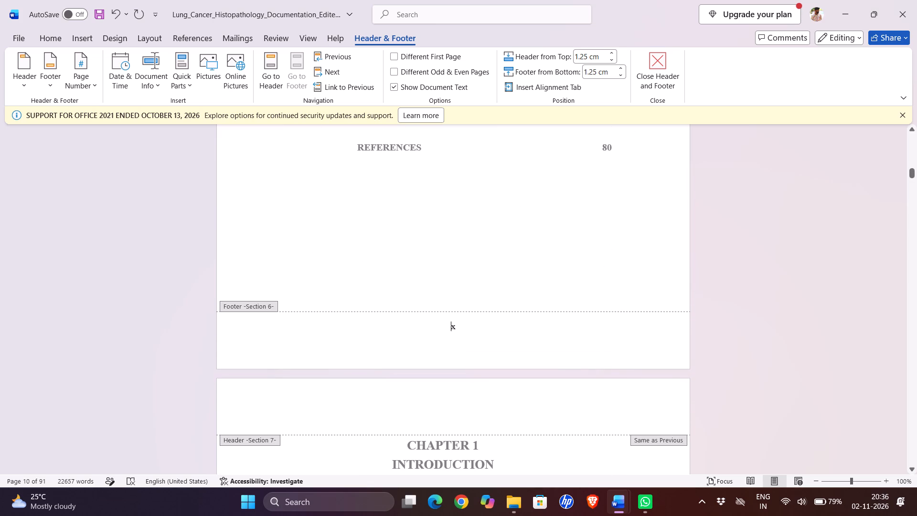
pyautogui.scroll(-3, 624, 327)
pyautogui.scroll(2, 624, 327)
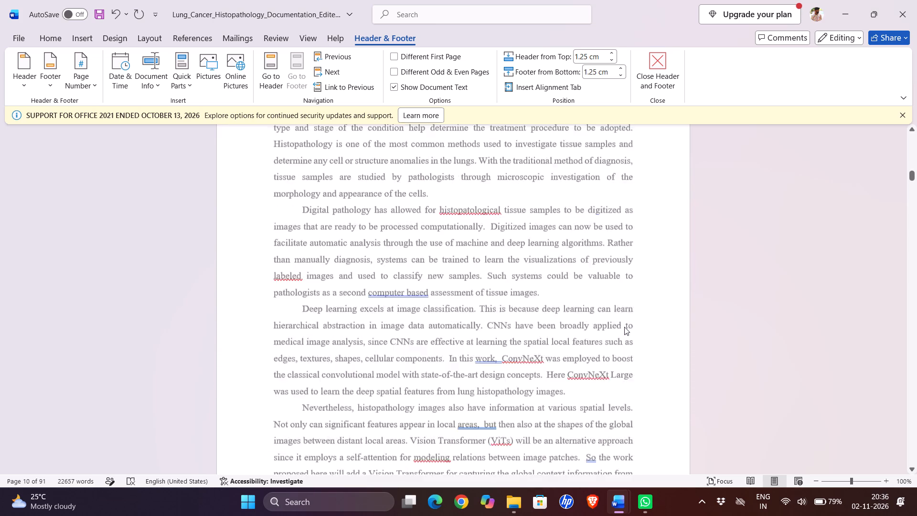
pyautogui.scroll(1, 624, 327)
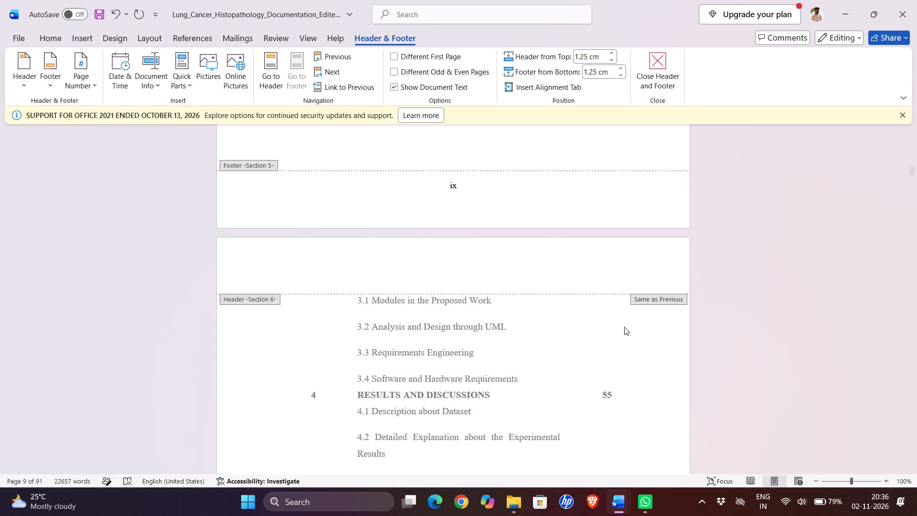
pyautogui.scroll(8, 624, 327)
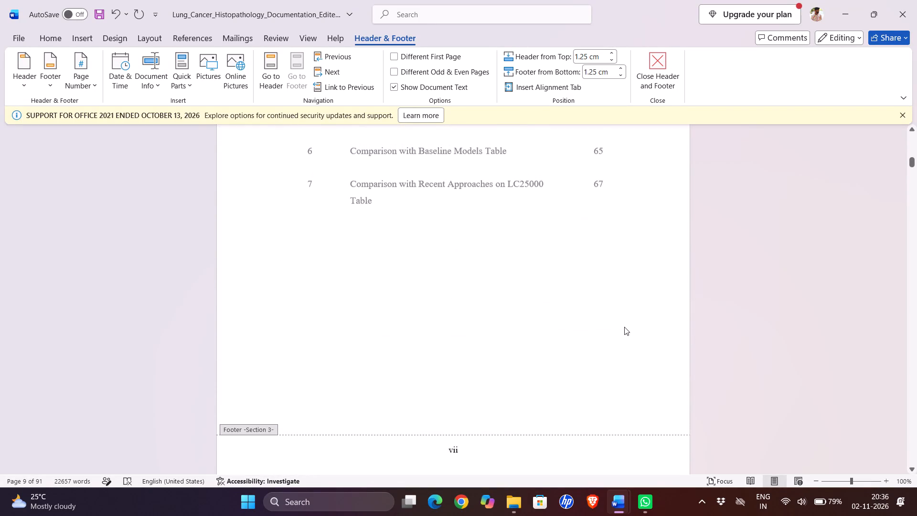
pyautogui.scroll(6, 624, 327)
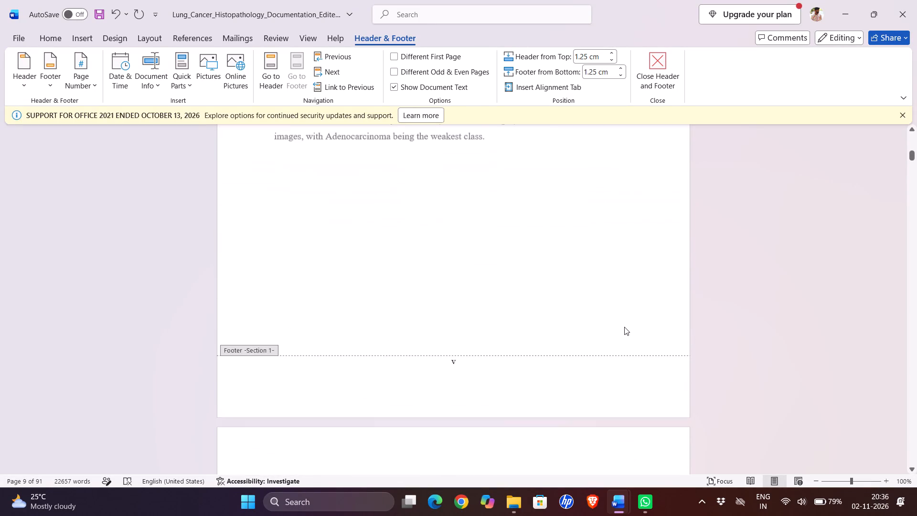
pyautogui.scroll(5, 624, 327)
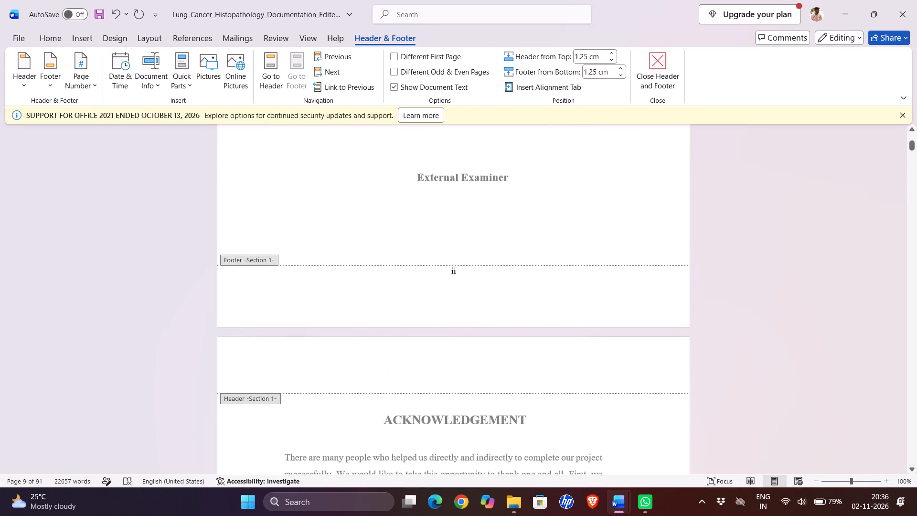
pyautogui.scroll(4, 624, 327)
pyautogui.scroll(-2, 624, 327)
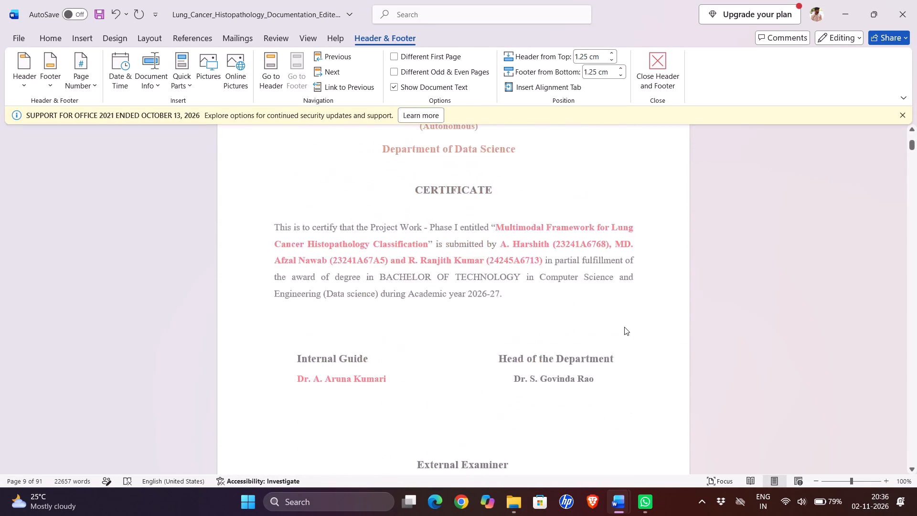
pyautogui.scroll(-5, 624, 327)
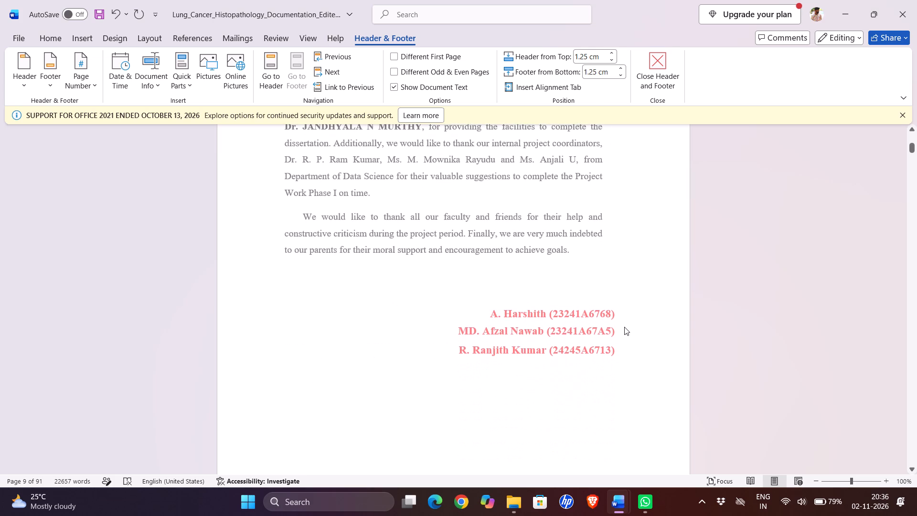
pyautogui.scroll(-6, 624, 327)
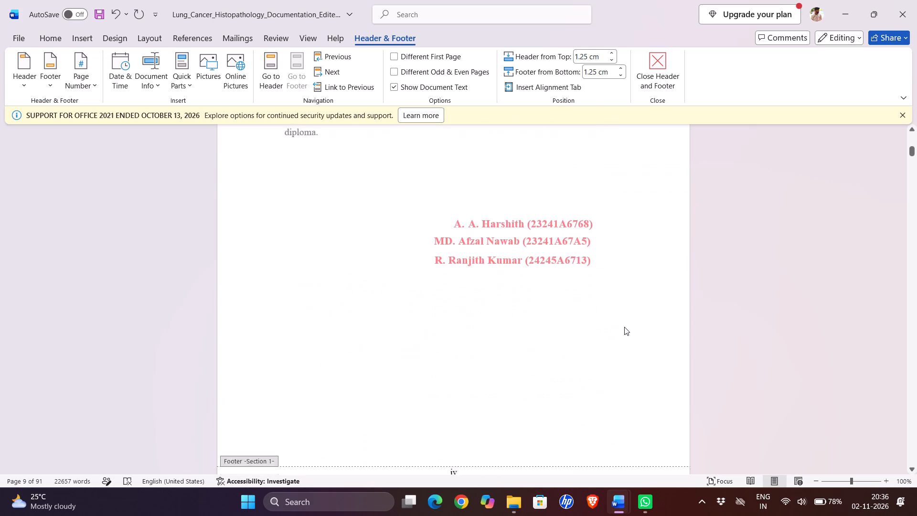
pyautogui.scroll(-3, 624, 327)
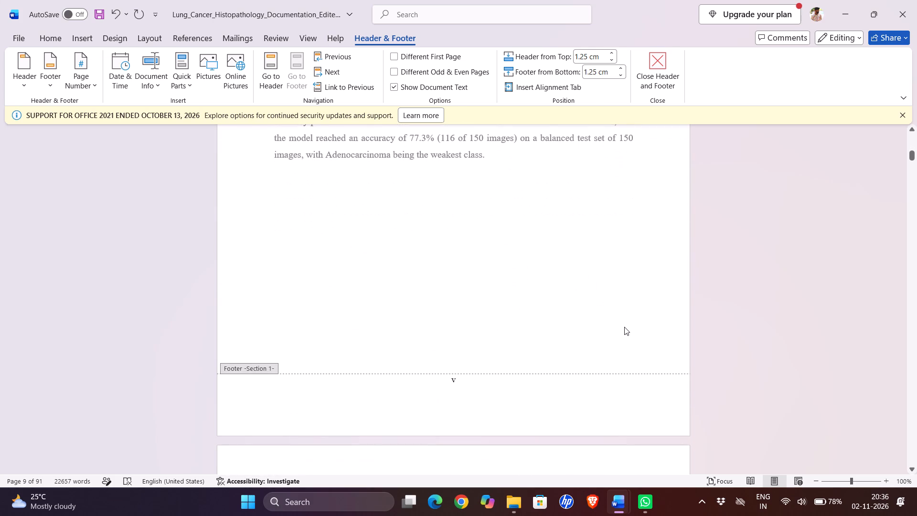
pyautogui.scroll(-8, 624, 327)
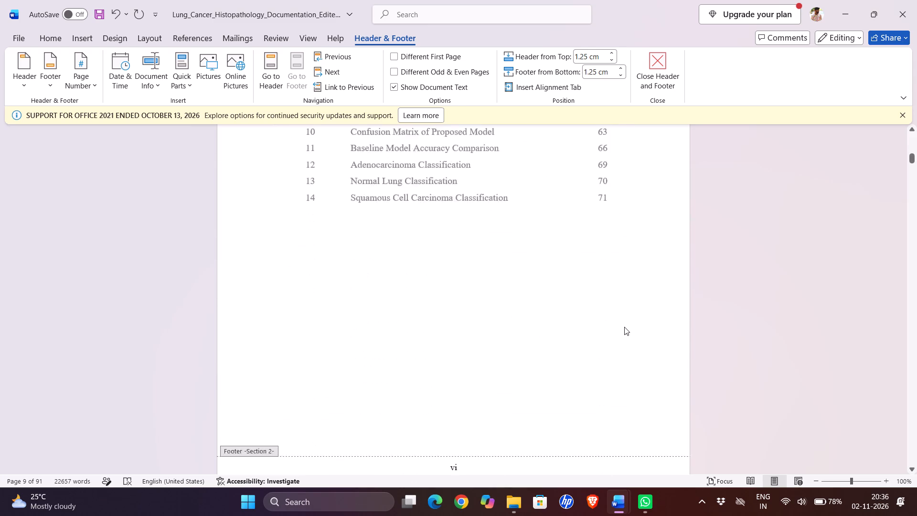
pyautogui.scroll(-7, 624, 327)
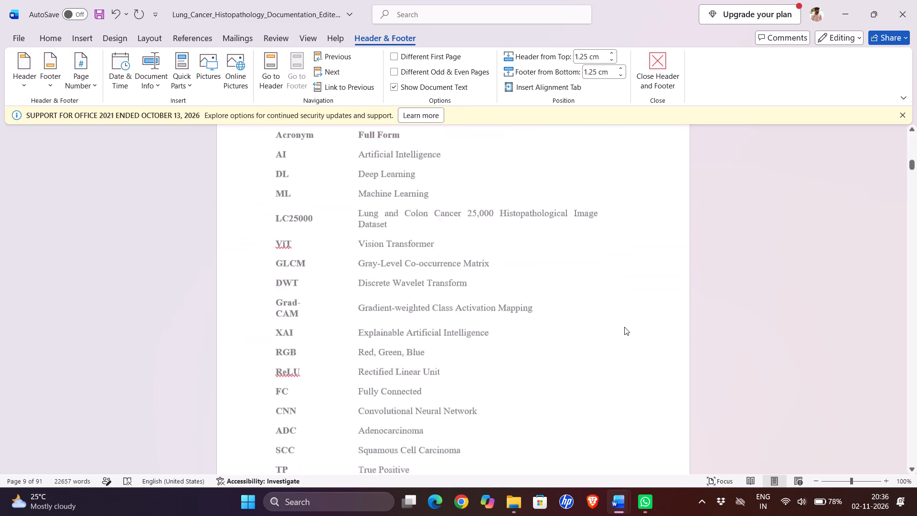
pyautogui.scroll(-5, 624, 327)
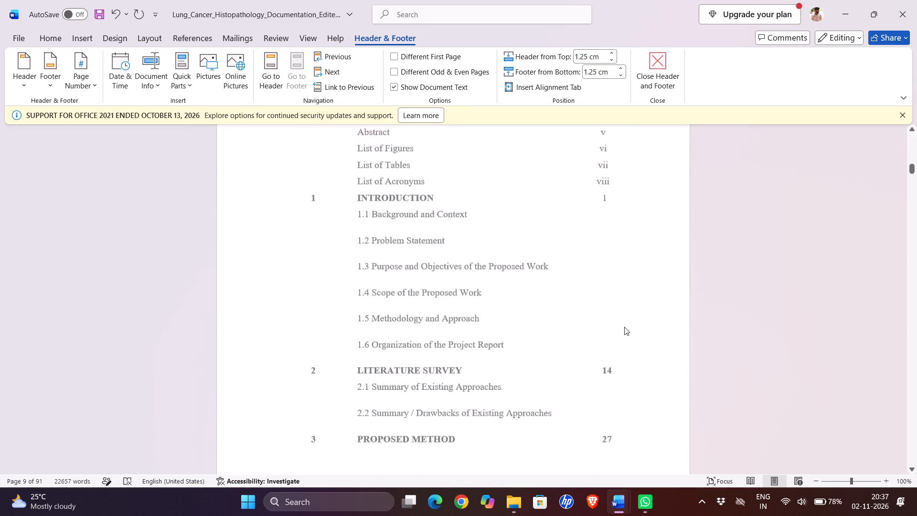
pyautogui.scroll(-5, 624, 327)
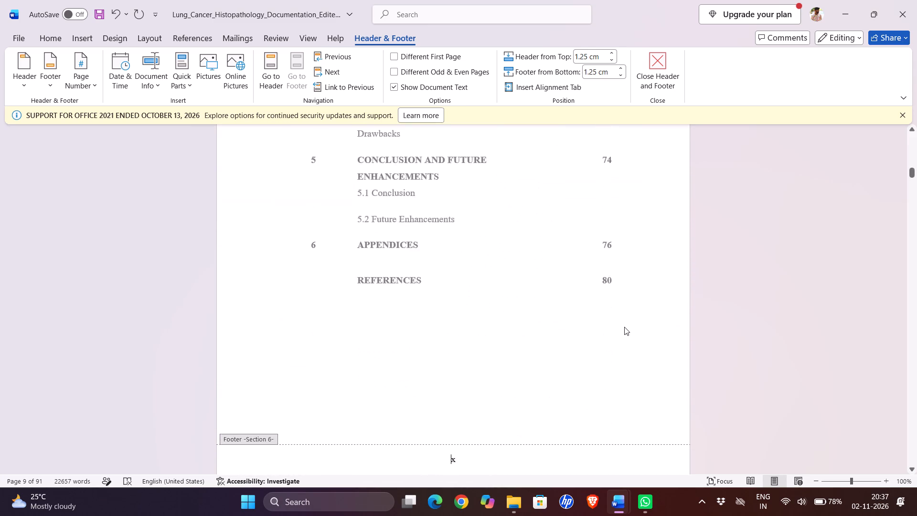
pyautogui.scroll(-1, 624, 327)
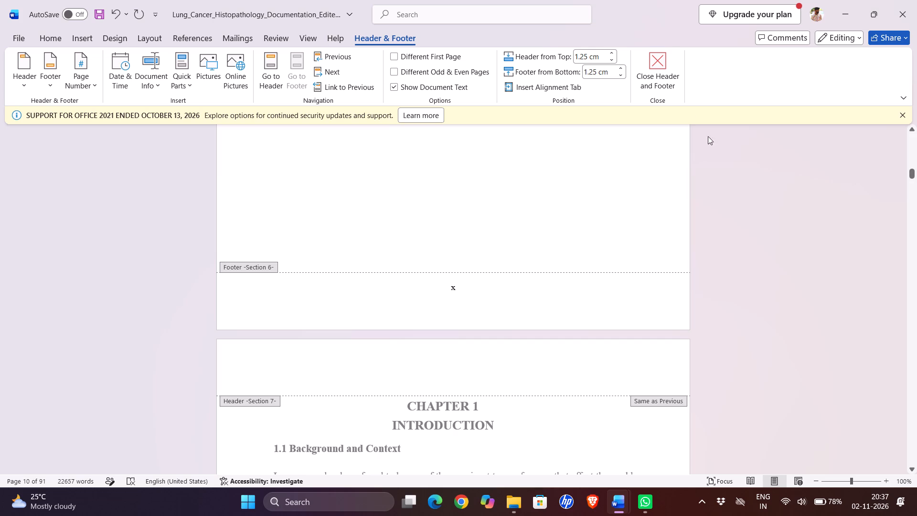
# Close header and footer editing and save the report.
pyautogui.click(662, 85)
pyautogui.hotkey('ctrl', 's')
pyautogui.hotkey('ctrl', 's')
pyautogui.hotkey('ctrl', 's')
pyautogui.hotkey('ctrl', 's')
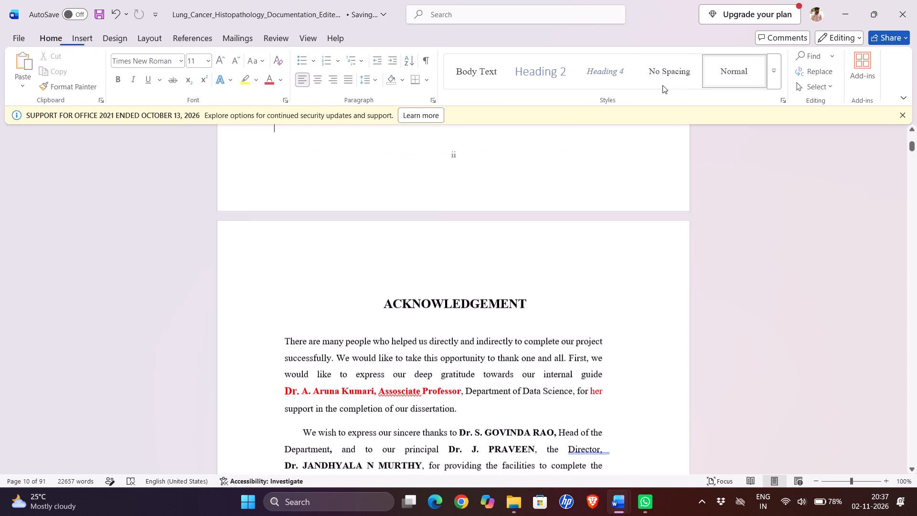
# Review the front pages from the title page through the Abstract.
pyautogui.scroll(9, 662, 85)
pyautogui.scroll(8, 608, 254)
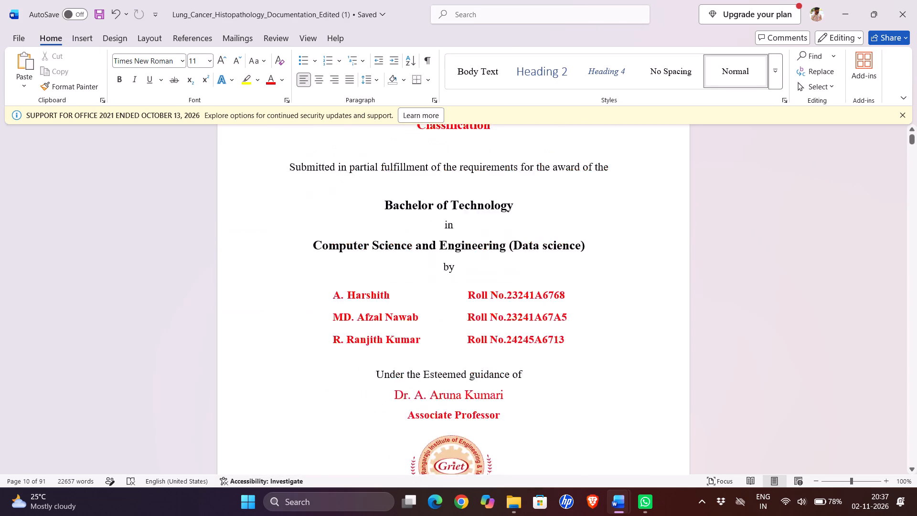
pyautogui.scroll(5, 608, 254)
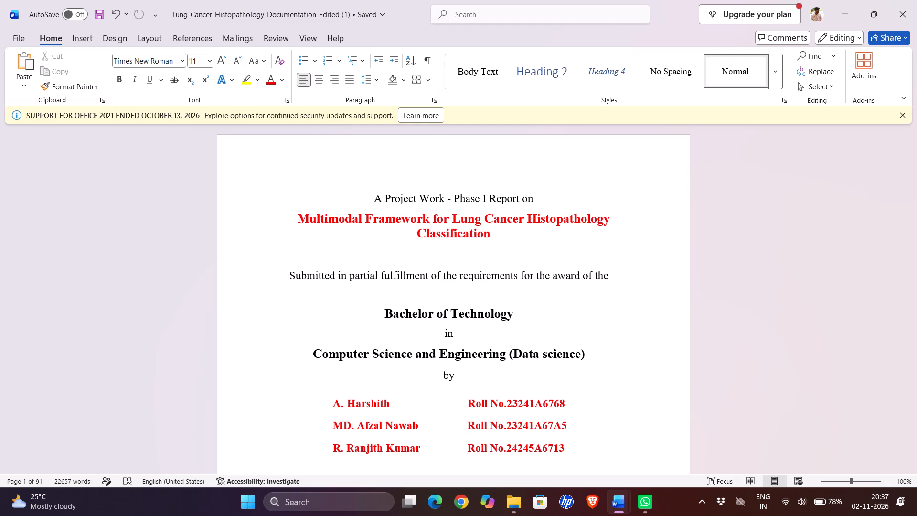
pyautogui.scroll(-6, 608, 254)
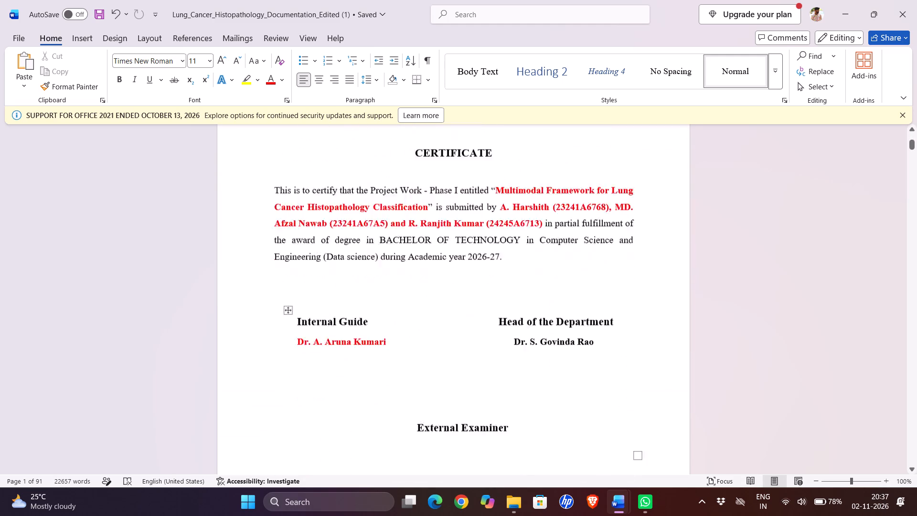
pyautogui.scroll(-4, 608, 254)
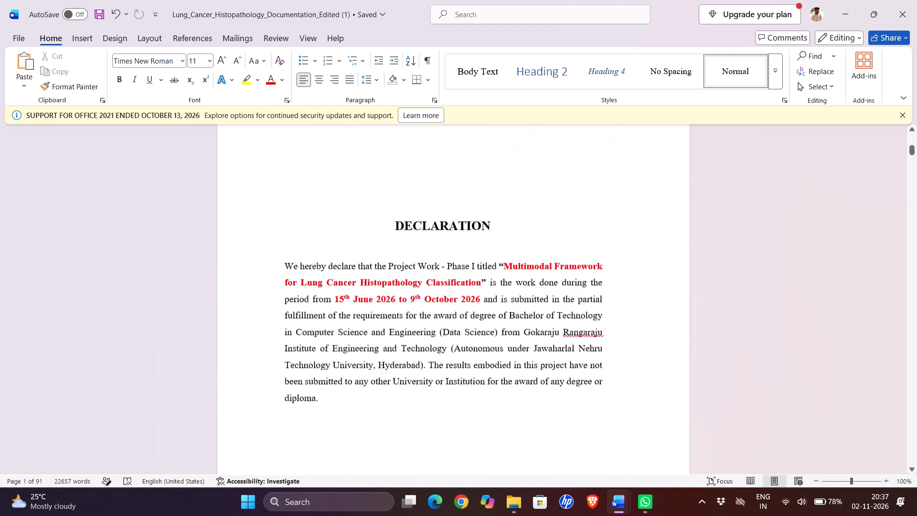
pyautogui.scroll(-6, 608, 254)
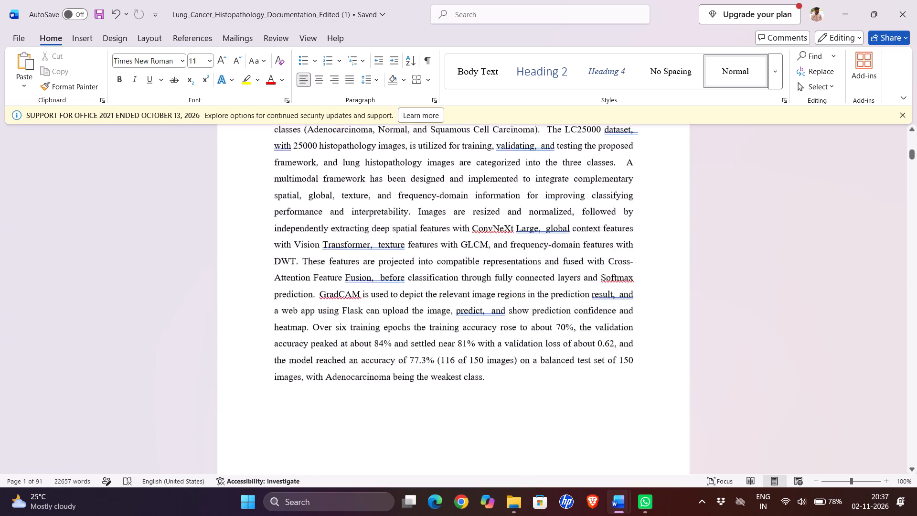
# Save the report again while looking back from the Abstract to the Declaration page.
pyautogui.hotkey('ctrl', 's')
pyautogui.hotkey('ctrl', 's')
pyautogui.hotkey('ctrl', 's')
pyautogui.hotkey('ctrl', 's')
pyautogui.hotkey('ctrl', 's')
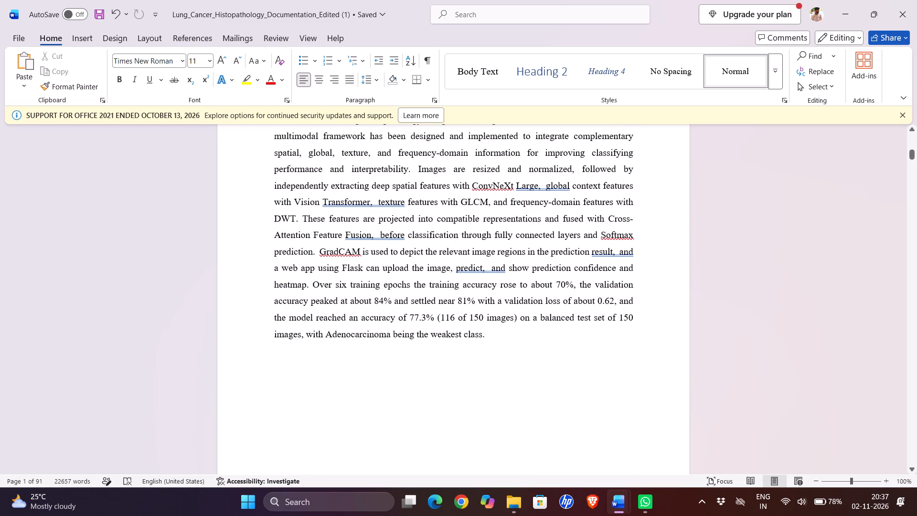
pyautogui.scroll(4, 608, 254)
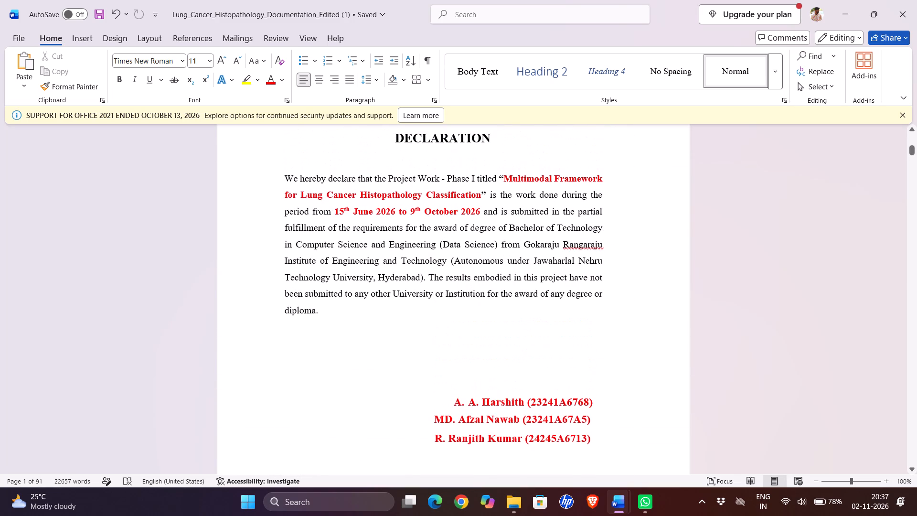
pyautogui.hotkey('ctrl', 's')
pyautogui.hotkey('ctrl', 's')
# Make the INTRODUCTION chapter's page number 1 bold in the Table of Contents.
pyautogui.scroll(-13, 608, 254)
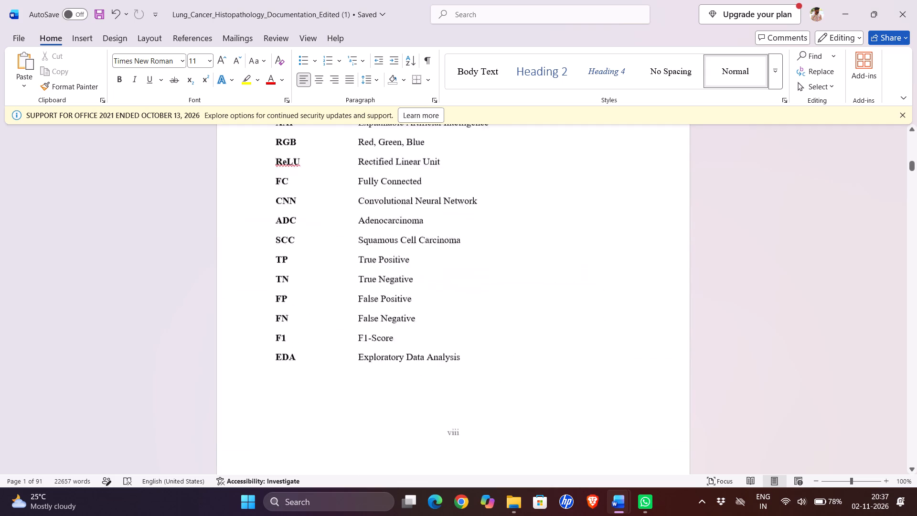
pyautogui.scroll(-6, 608, 254)
pyautogui.scroll(1, 608, 254)
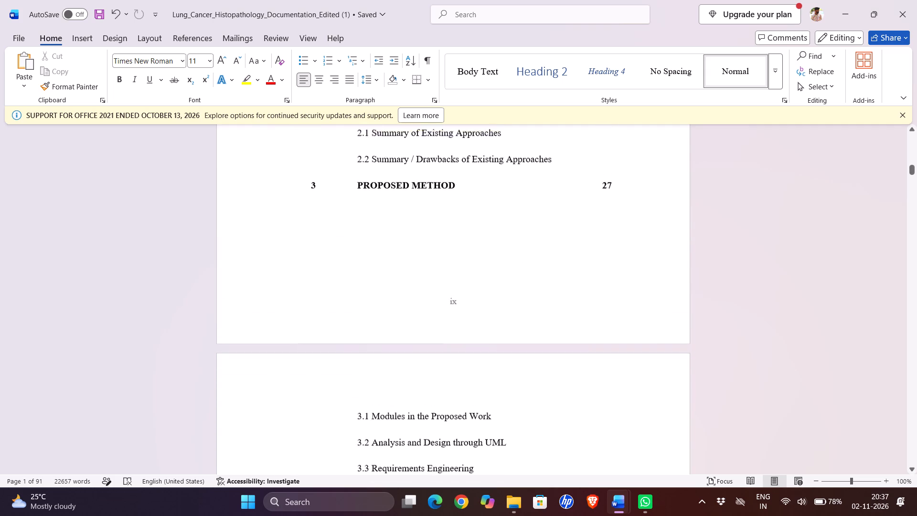
pyautogui.scroll(1, 608, 254)
pyautogui.moveTo(608, 261); pyautogui.dragTo(604, 262)
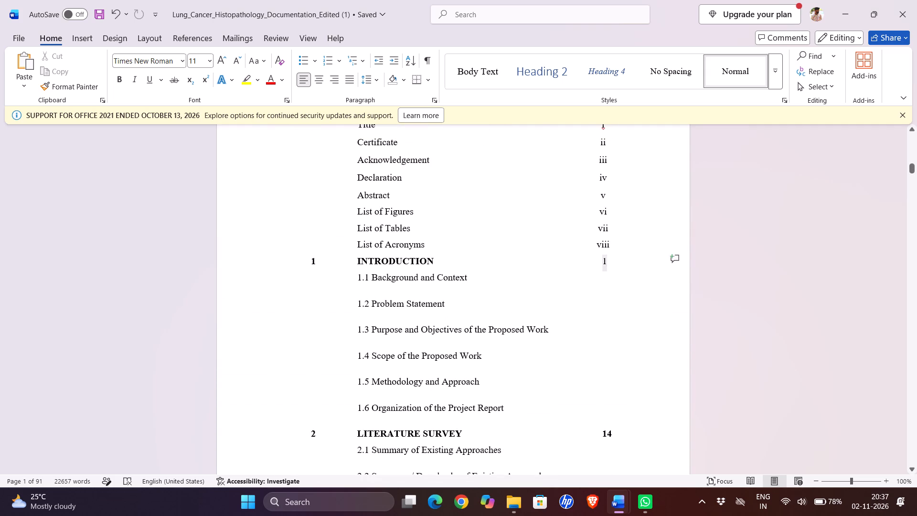
pyautogui.moveTo(604, 262); pyautogui.dragTo(604, 262)
pyautogui.click(612, 243)
# Save the report after checking the rest of the Table of Contents and the start of Chapter 1.
pyautogui.scroll(-1, 644, 334)
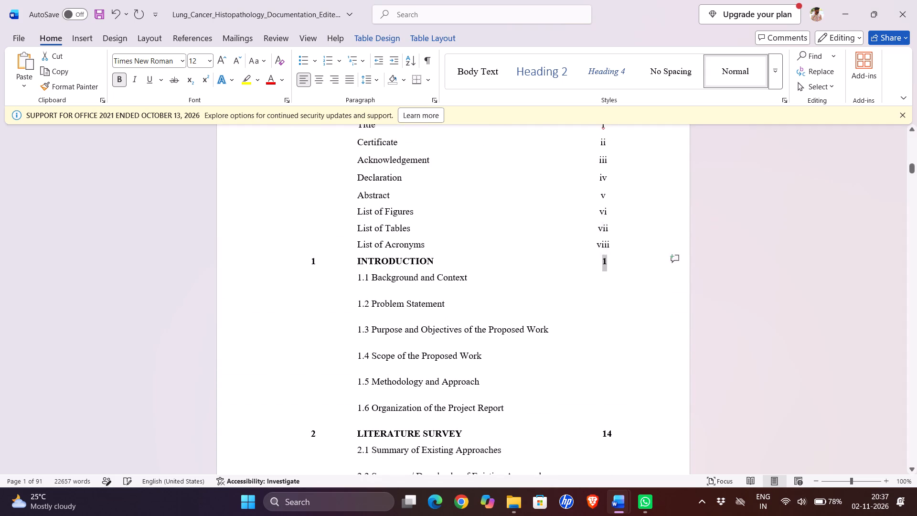
pyautogui.scroll(-3, 644, 334)
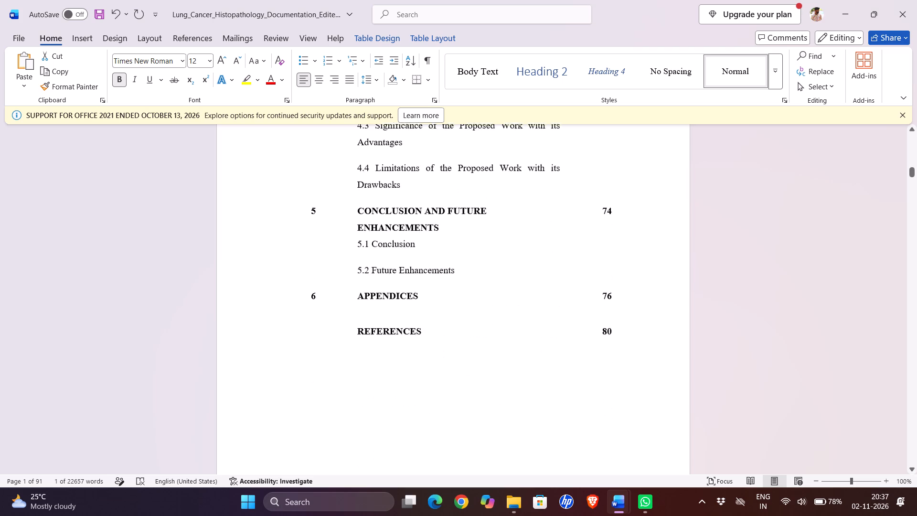
pyautogui.scroll(-4, 644, 334)
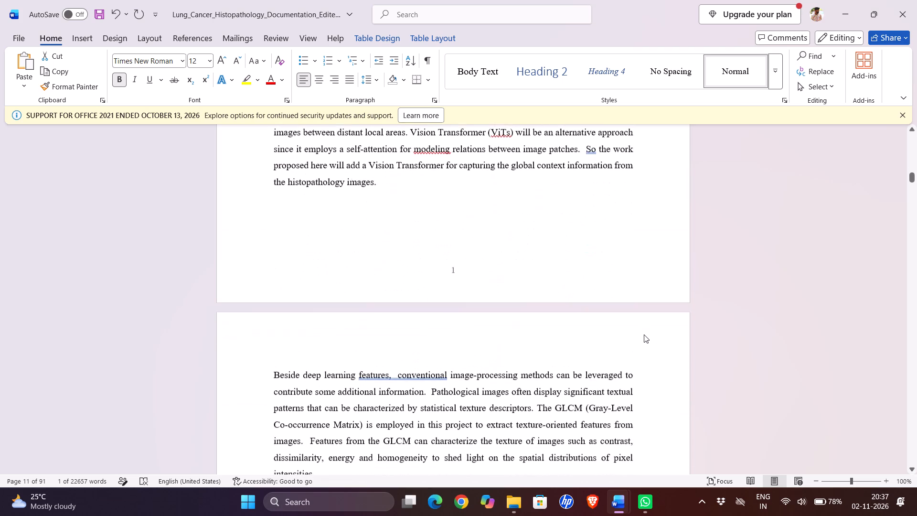
pyautogui.hotkey('ctrl', 's')
pyautogui.hotkey('ctrl', 's')
pyautogui.hotkey('ctrl', 's')
# Skim the report body from Chapter 1 to the end of the References and back up to the title page.
pyautogui.scroll(-20, 644, 334)
pyautogui.scroll(-9, 644, 334)
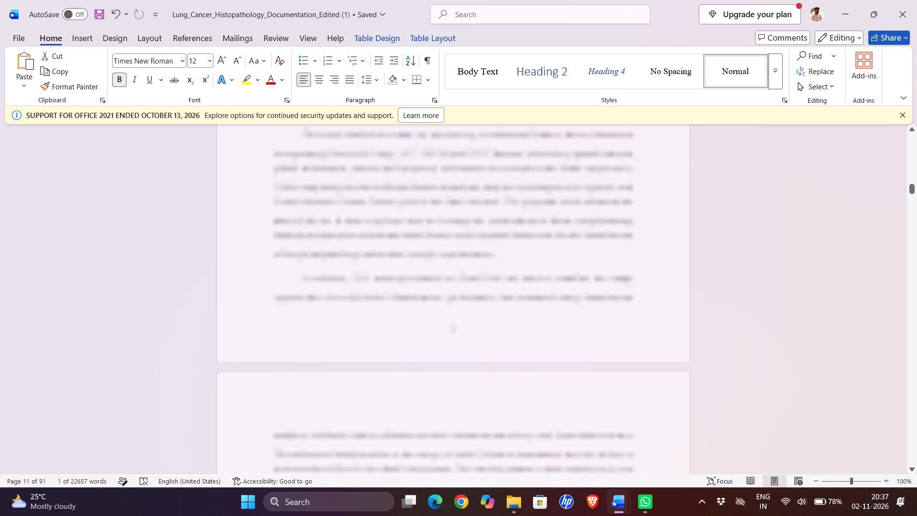
pyautogui.scroll(-20, 644, 334)
pyautogui.scroll(-20, 644, 334)
pyautogui.scroll(-20, 644, 334)
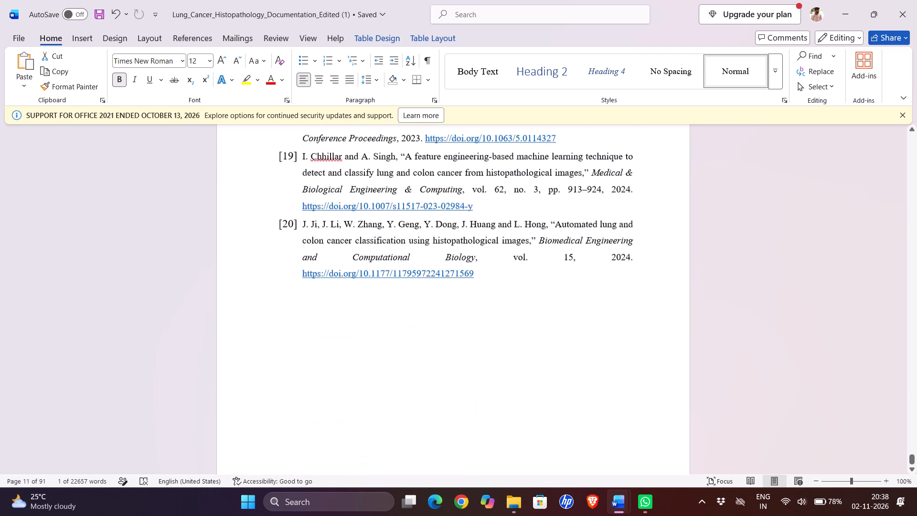
pyautogui.scroll(7, 644, 334)
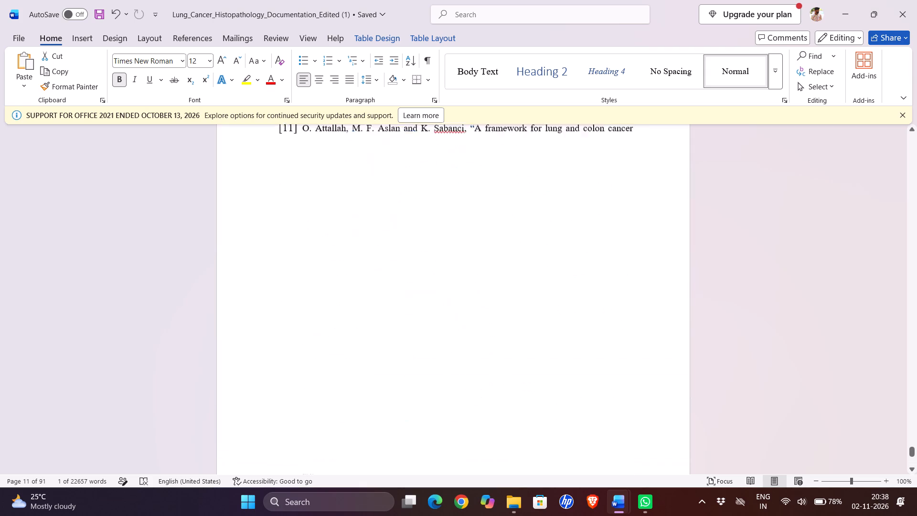
pyautogui.scroll(6, 644, 334)
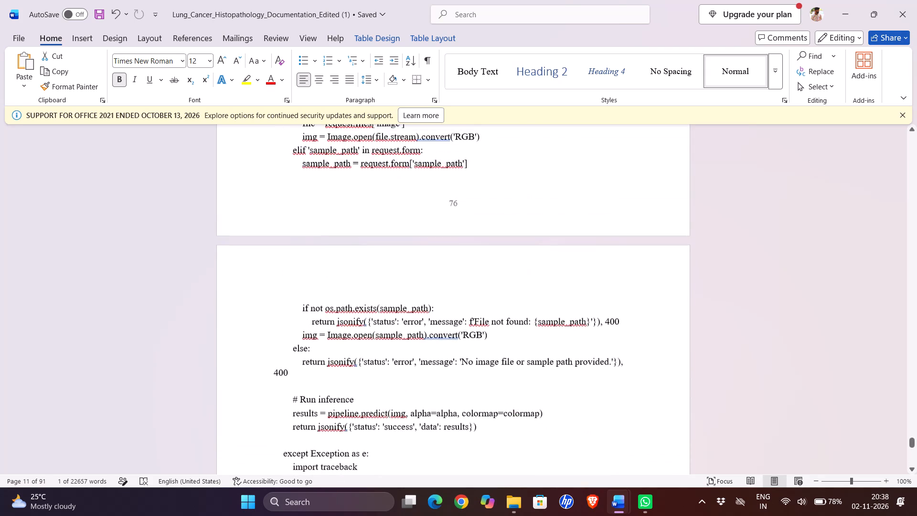
pyautogui.scroll(20, 644, 334)
pyautogui.scroll(20, 644, 334)
pyautogui.scroll(20, 644, 334)
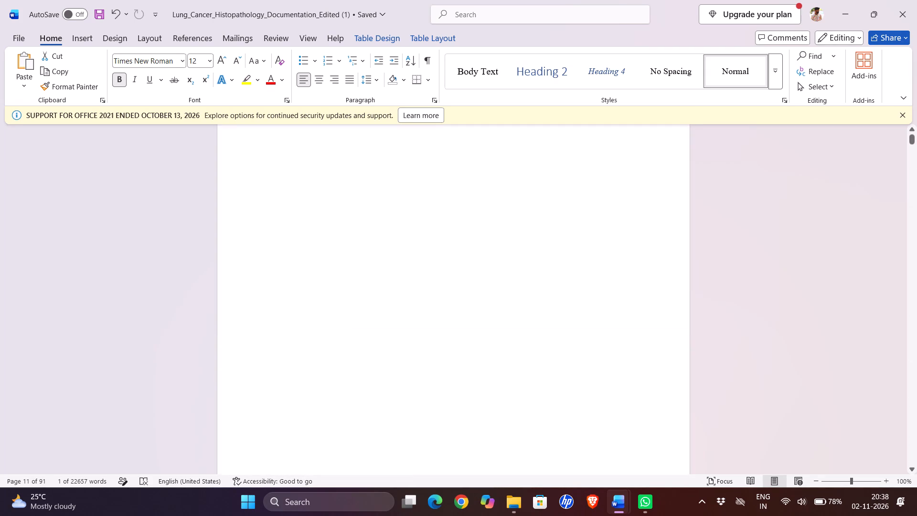
pyautogui.scroll(20, 644, 334)
pyautogui.scroll(20, 644, 334)
pyautogui.scroll(5, 644, 334)
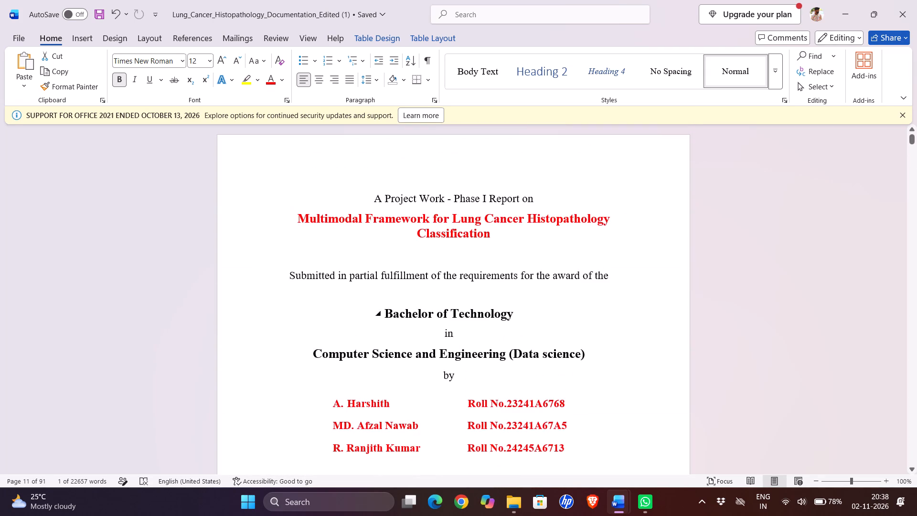
# Review the front pages and their footer page numbers from the title page through the Table of Contents to Chapter 1.
pyautogui.scroll(-8, 609, 320)
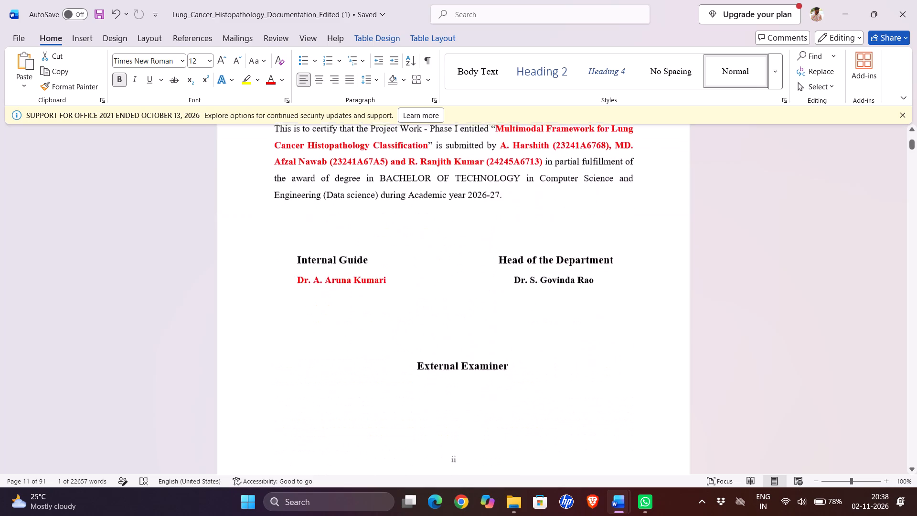
pyautogui.scroll(-3, 609, 320)
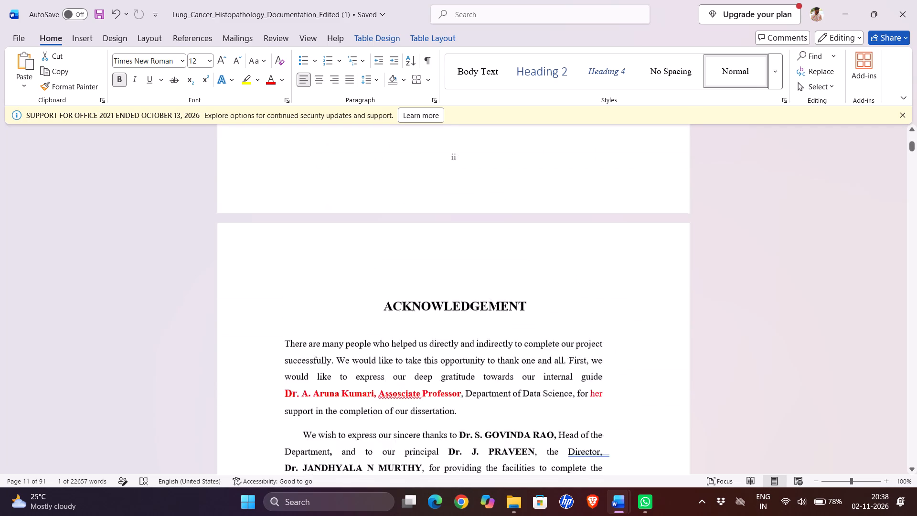
pyautogui.scroll(-7, 609, 320)
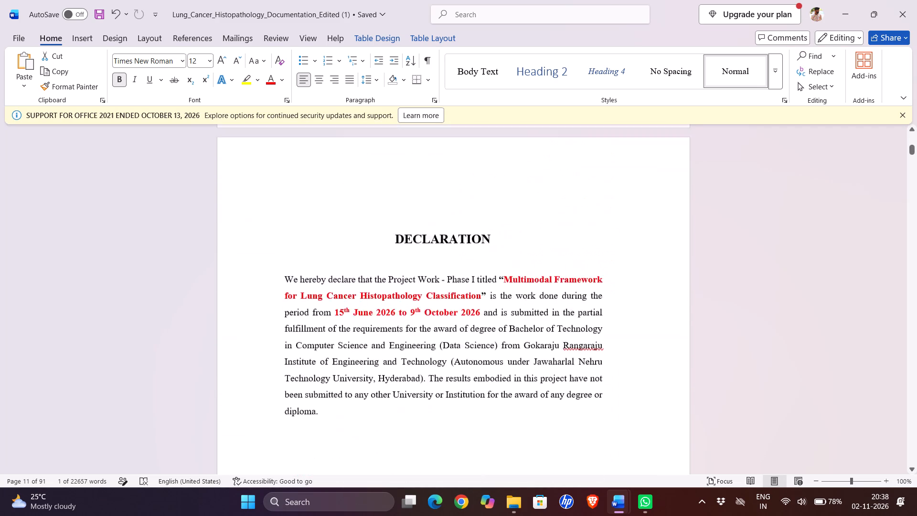
pyautogui.scroll(-6, 609, 320)
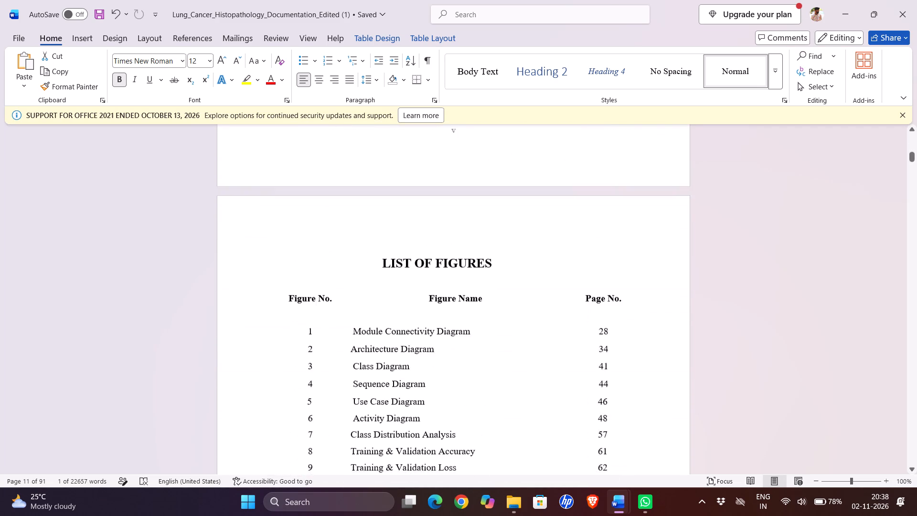
pyautogui.scroll(-5, 609, 320)
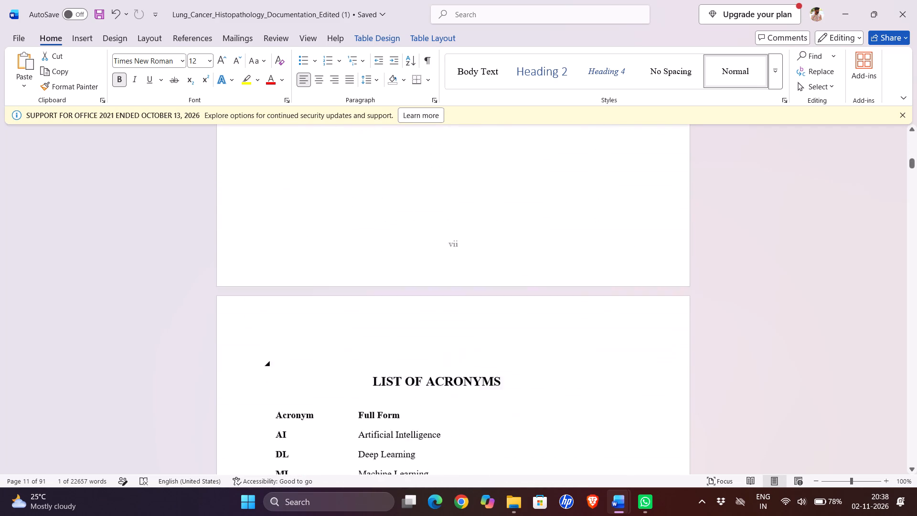
pyautogui.scroll(-4, 609, 320)
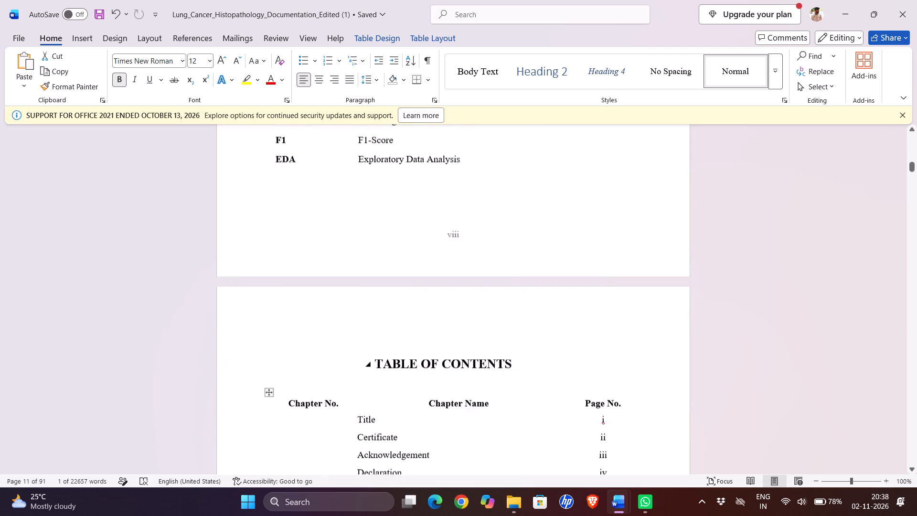
pyautogui.scroll(-6, 609, 320)
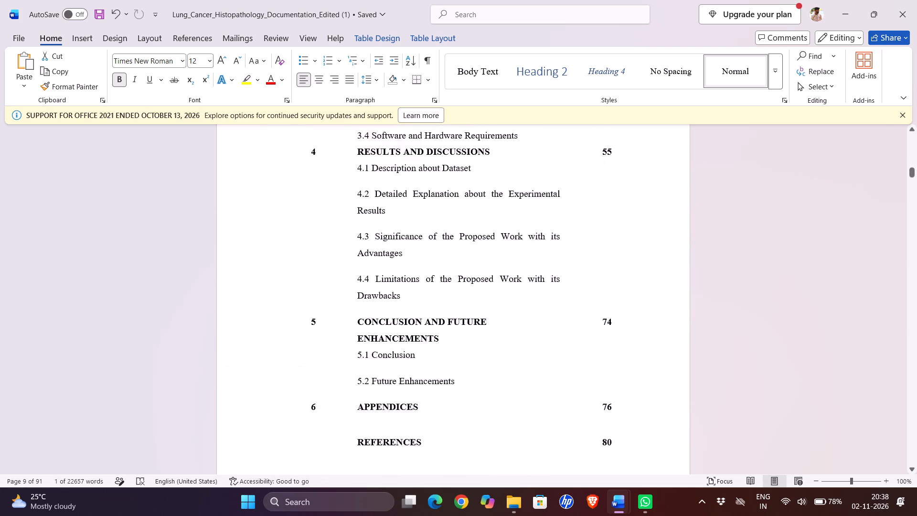
pyautogui.scroll(-2, 609, 320)
# Save the report a final time and close its document window.
pyautogui.hotkey('ctrl', 's')
pyautogui.hotkey('ctrl', 's')
pyautogui.hotkey('ctrl', 's')
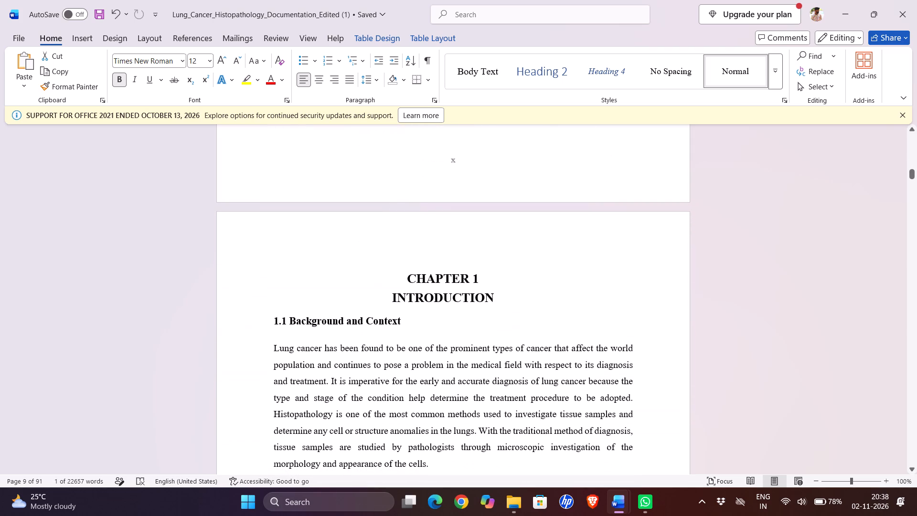
pyautogui.click(916, 0)
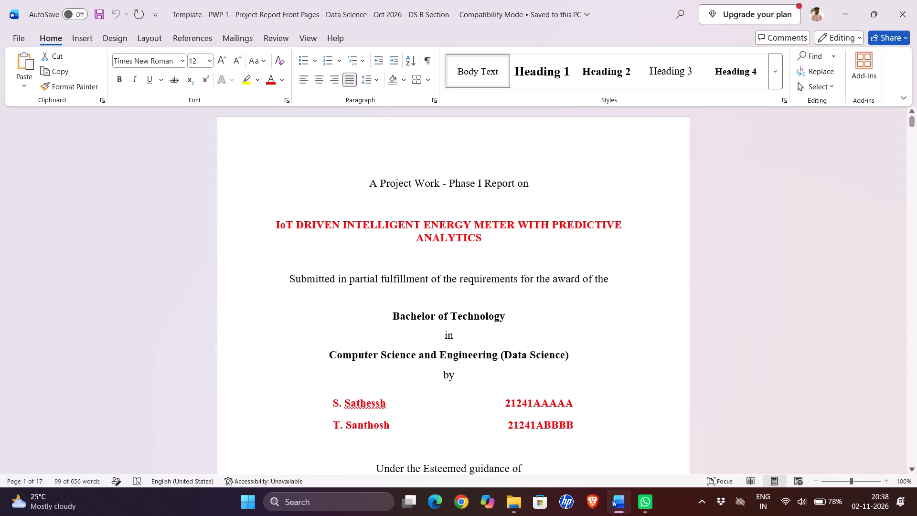
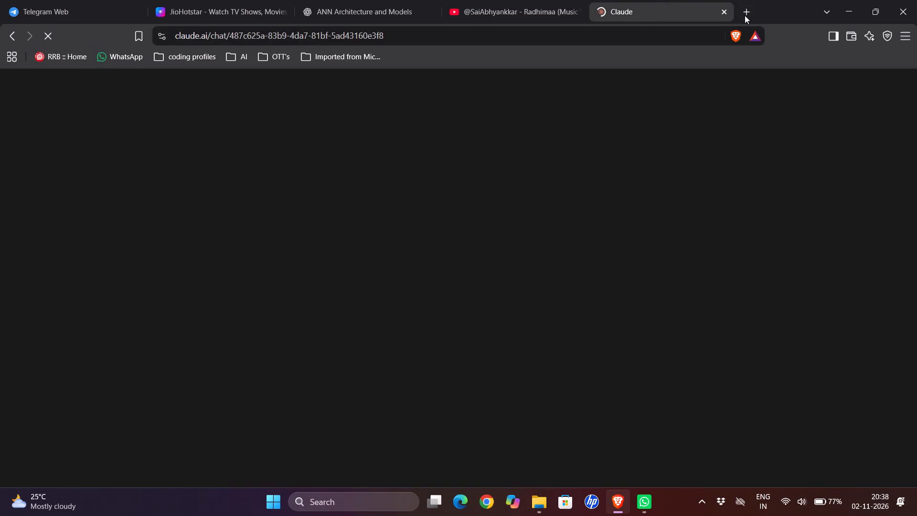
# Open iLovePDF's Word to PDF converter in a new browser tab and start converting Lung_Cancer_Histopathology_Documentation_Edited (1) from Downloads.
pyautogui.click(745, 15)
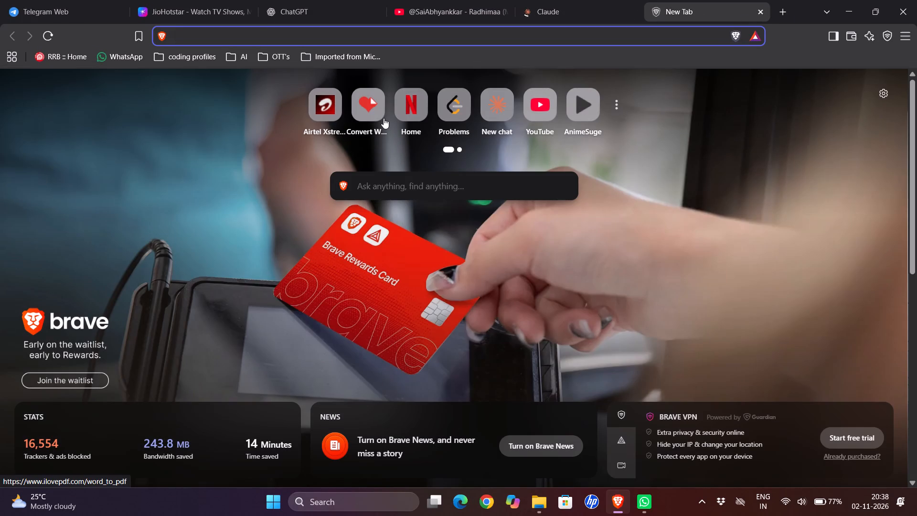
pyautogui.click(367, 116)
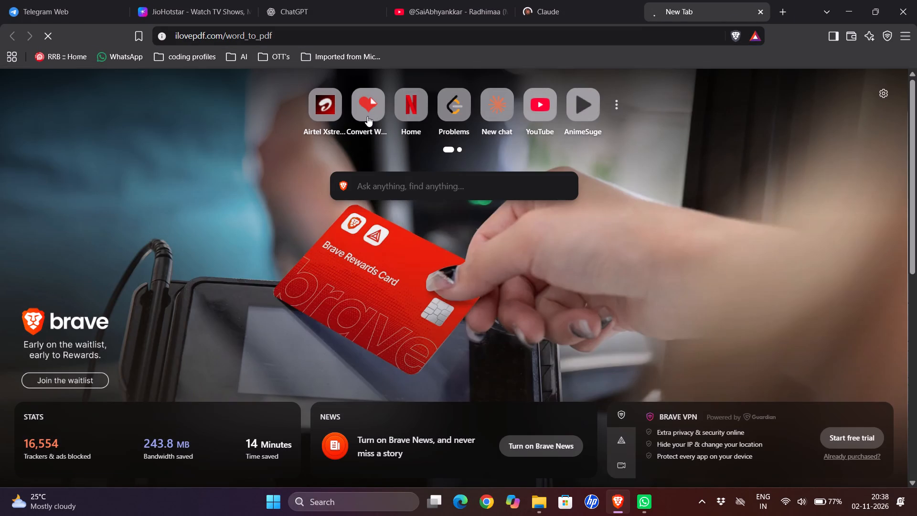
pyautogui.click(454, 211)
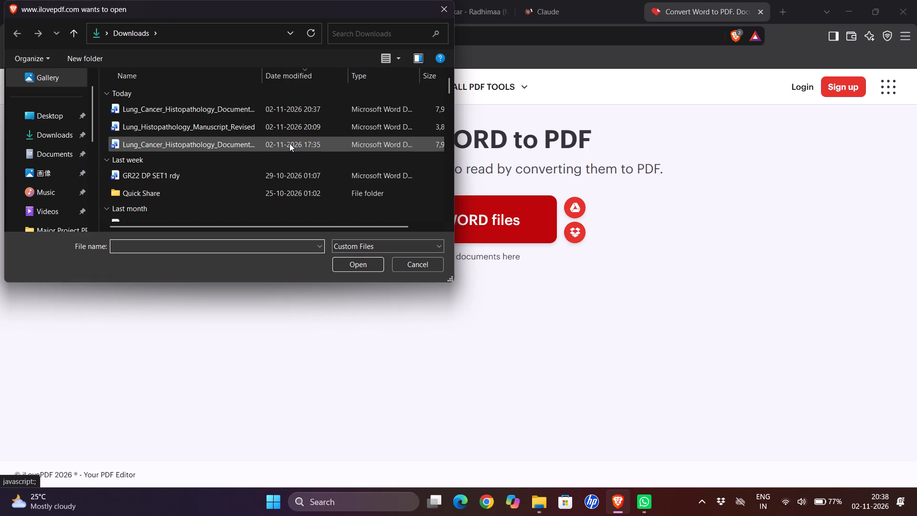
pyautogui.doubleClick(311, 113)
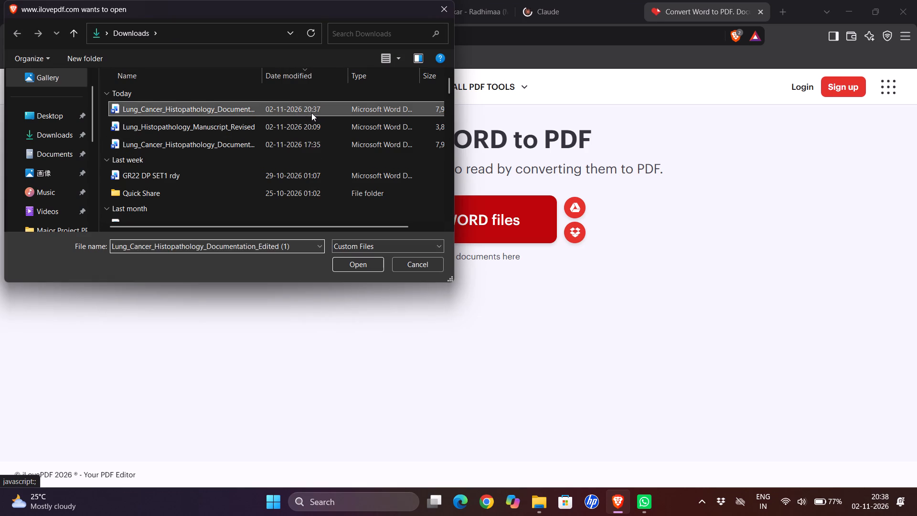
pyautogui.click(708, 441)
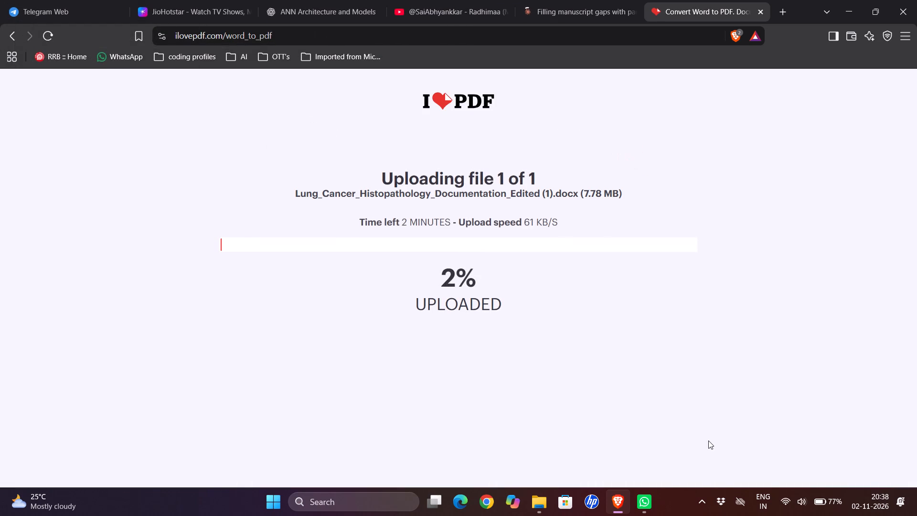
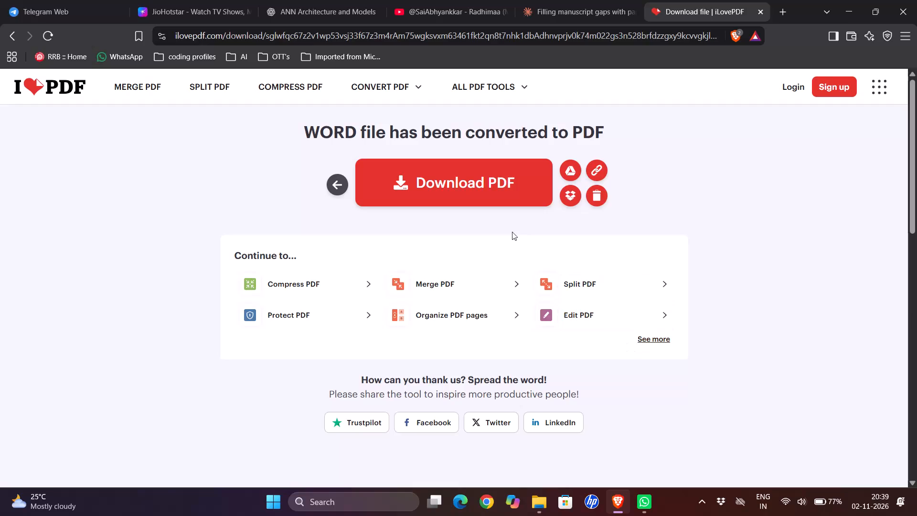
# Download the converted PDF into the Major Project PPT'S folder, replacing the existing Major Project Documentation B11 (1).
pyautogui.click(482, 198)
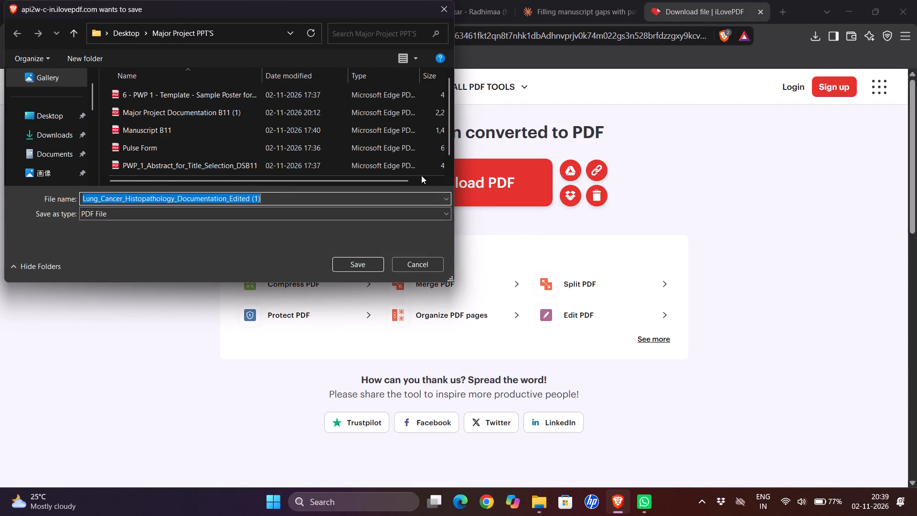
pyautogui.doubleClick(255, 117)
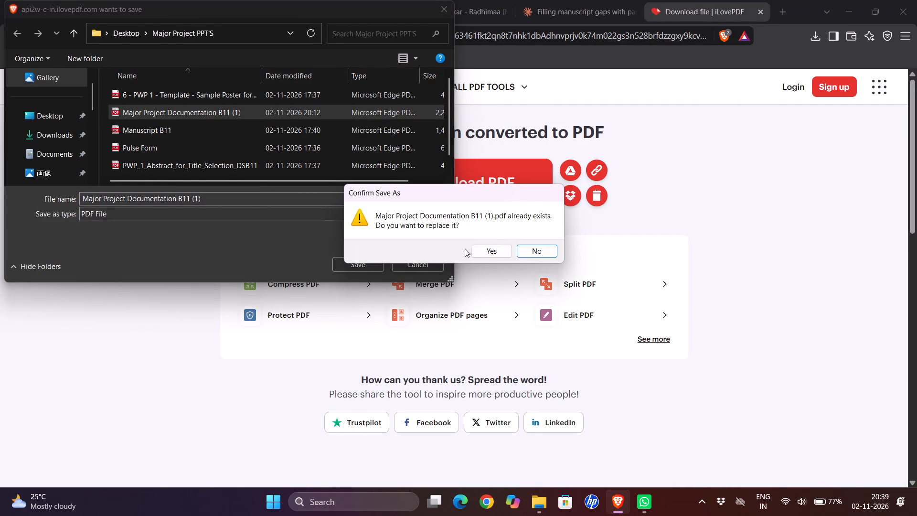
pyautogui.click(495, 254)
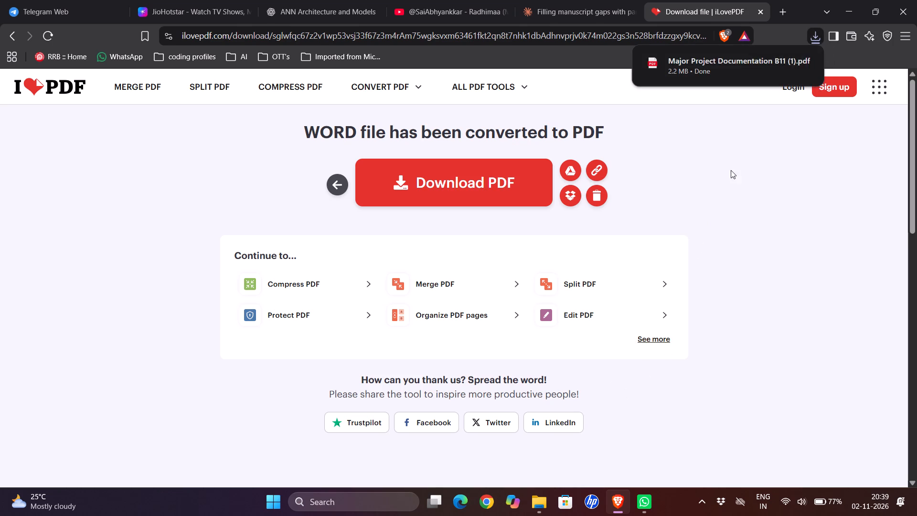
# Open the downloaded PDF and check its front matter, from the title page and certificate through the lists and table of contents.
pyautogui.click(775, 58)
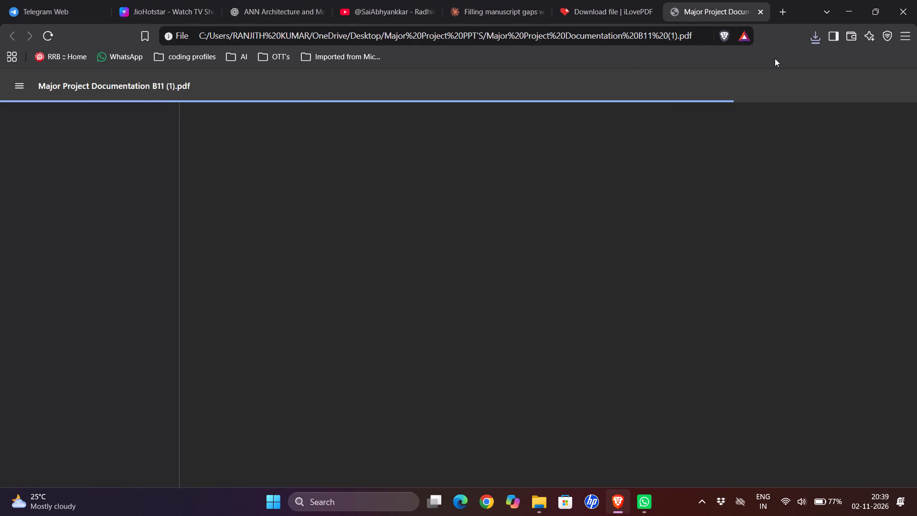
pyautogui.scroll(-7, 575, 285)
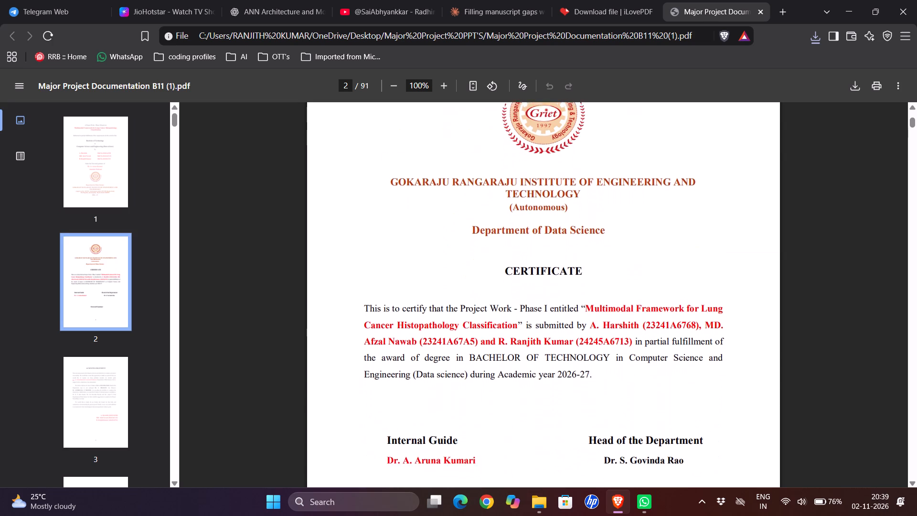
pyautogui.scroll(-1, 575, 285)
pyautogui.scroll(2, 575, 285)
pyautogui.scroll(-5, 575, 285)
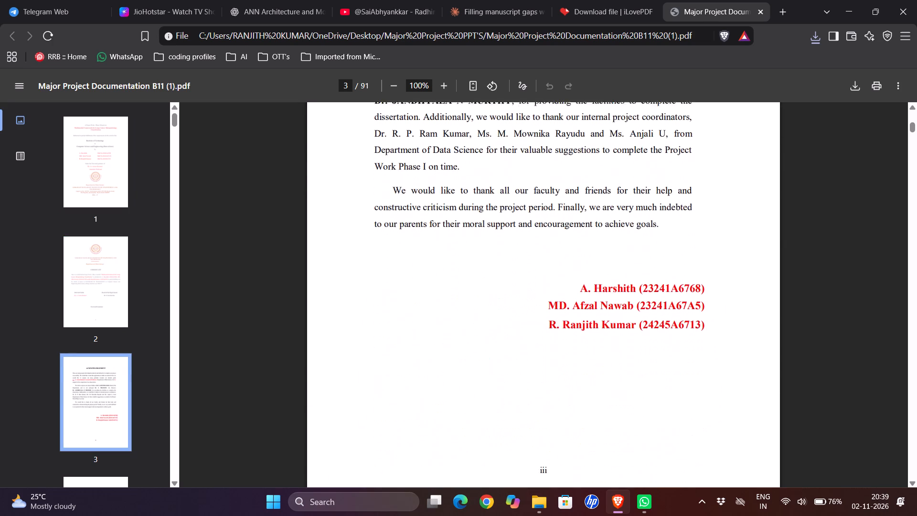
pyautogui.scroll(-10, 575, 285)
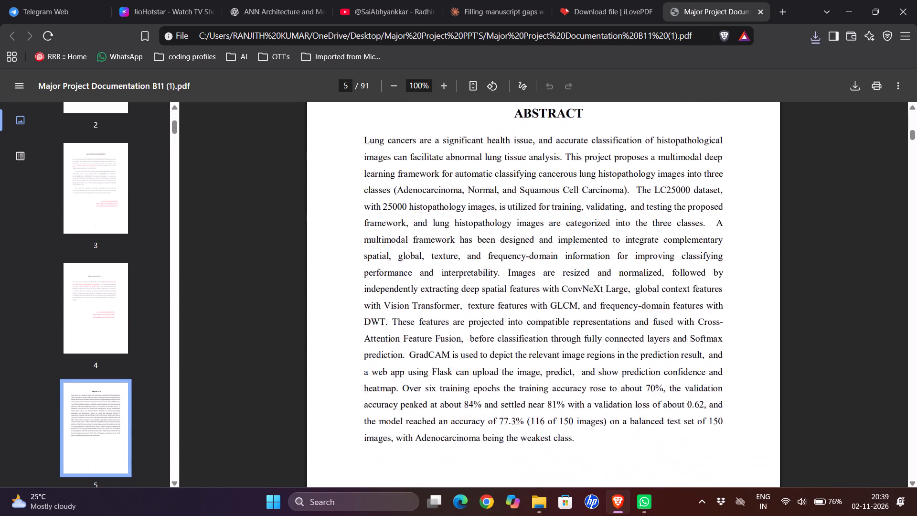
pyautogui.scroll(-6, 575, 285)
pyautogui.scroll(3, 575, 285)
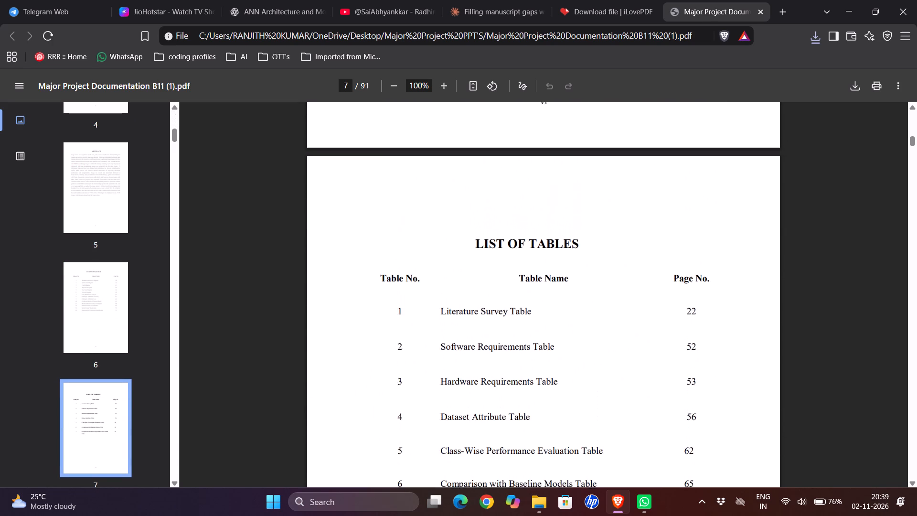
pyautogui.scroll(-1, 575, 285)
pyautogui.scroll(2, 575, 285)
pyautogui.scroll(-3, 575, 285)
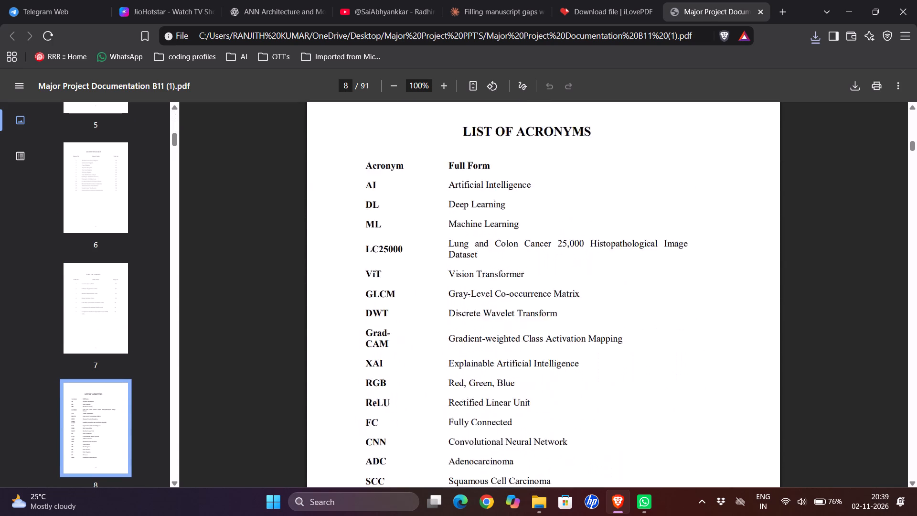
pyautogui.scroll(-8, 575, 285)
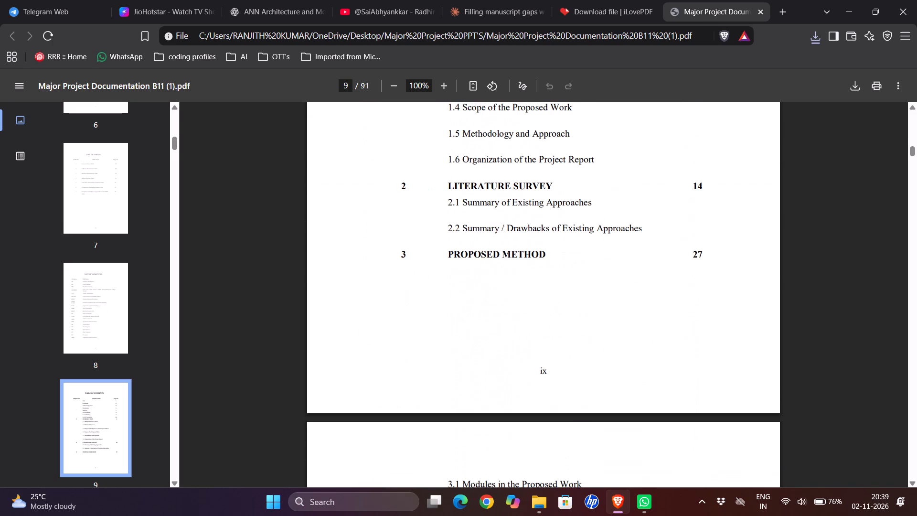
pyautogui.scroll(-10, 575, 285)
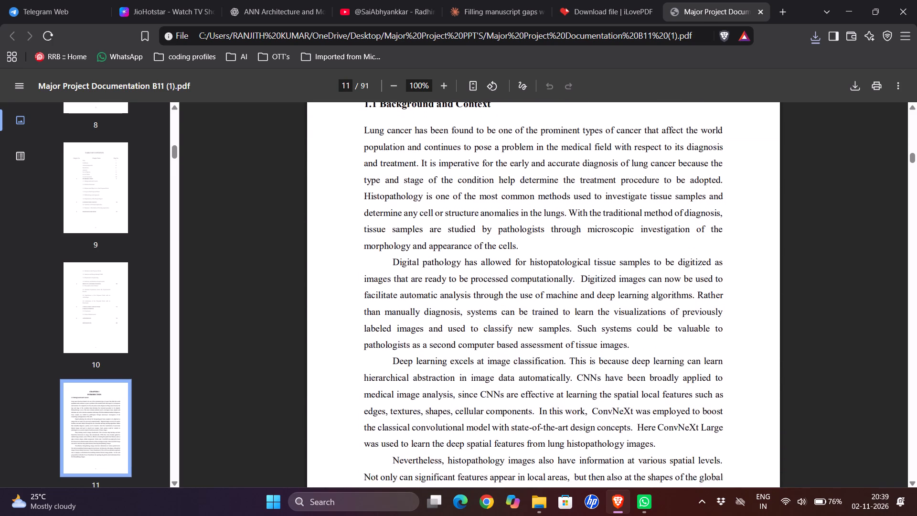
# Examine the layout, headings and page numbering of Chapter 1 in the PDF.
pyautogui.scroll(-8, 575, 285)
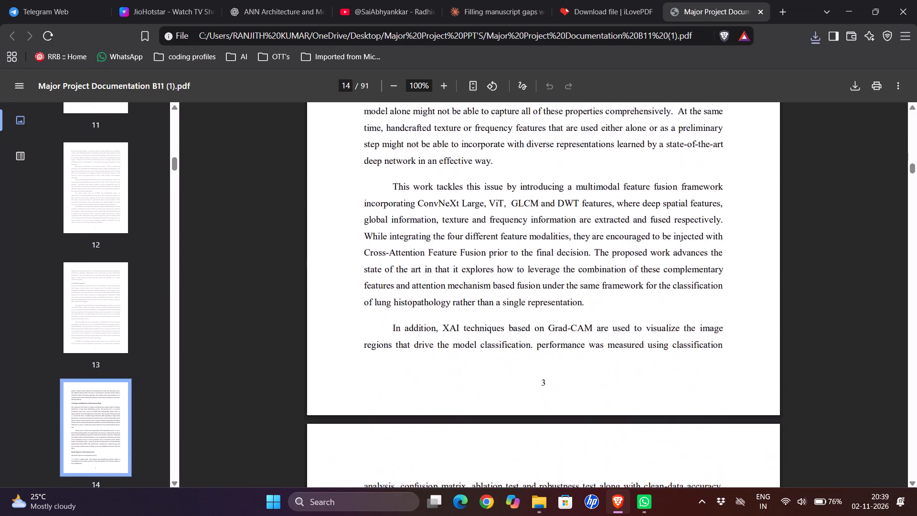
pyautogui.scroll(-4, 575, 285)
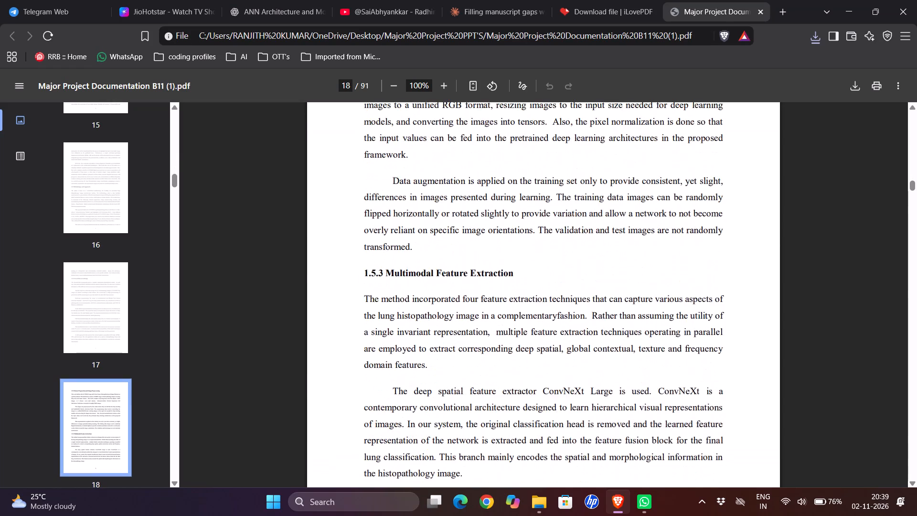
pyautogui.scroll(3, 575, 285)
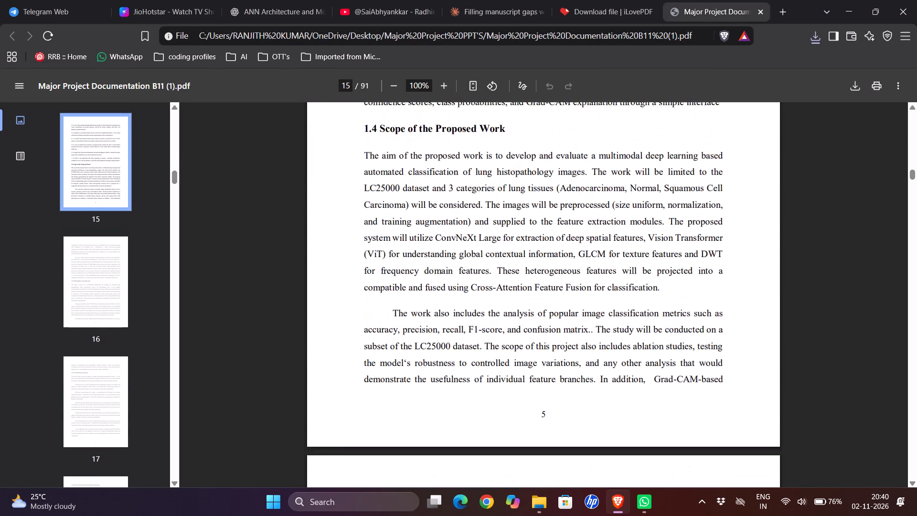
pyautogui.scroll(-3, 575, 285)
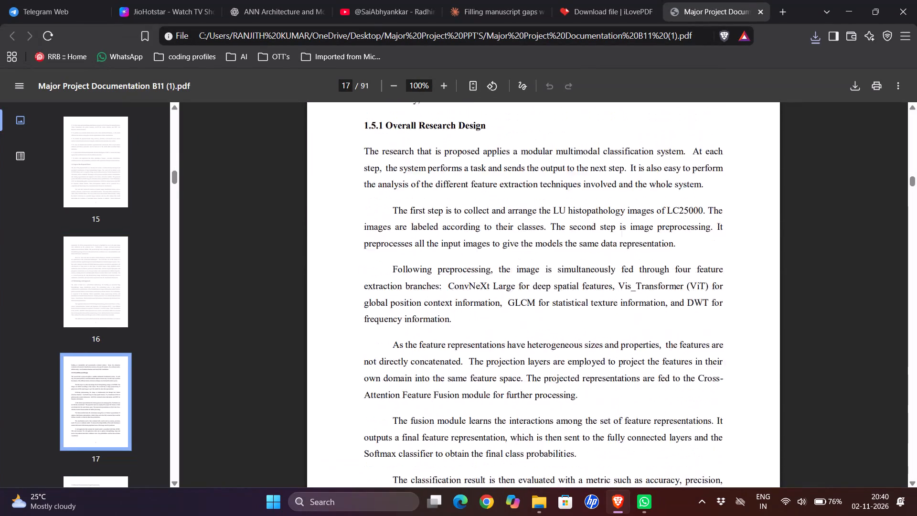
pyautogui.scroll(-6, 575, 285)
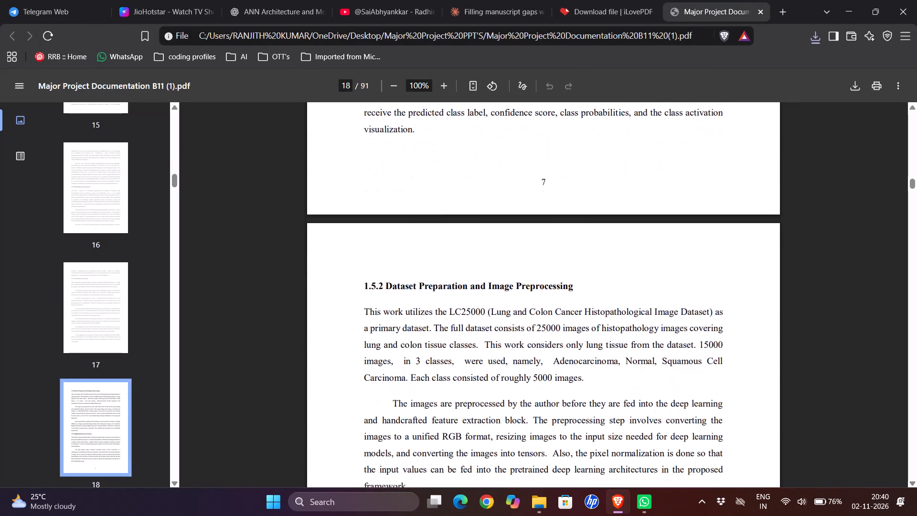
pyautogui.scroll(-20, 565, 351)
pyautogui.scroll(-4, 565, 351)
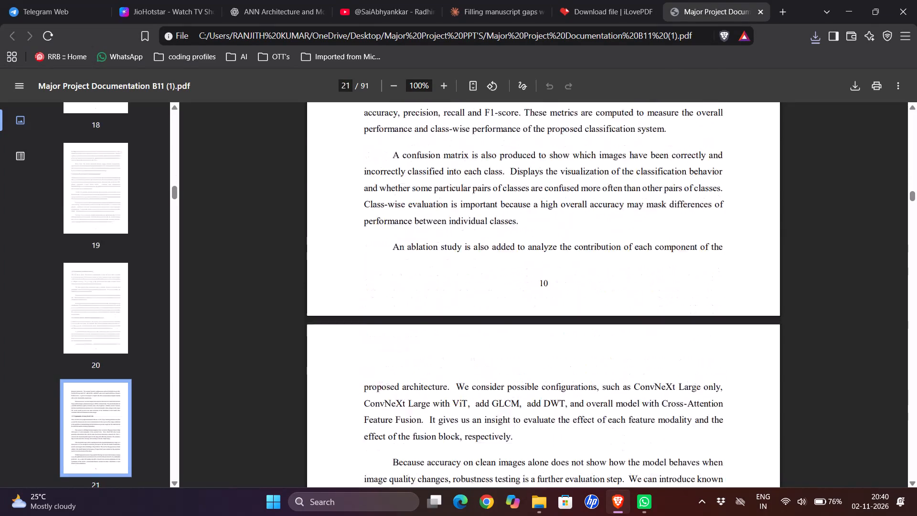
# Skim the remaining chapters, figures, code and references to the last page, and return to the title page.
pyautogui.scroll(-20, 565, 351)
pyautogui.scroll(-12, 565, 351)
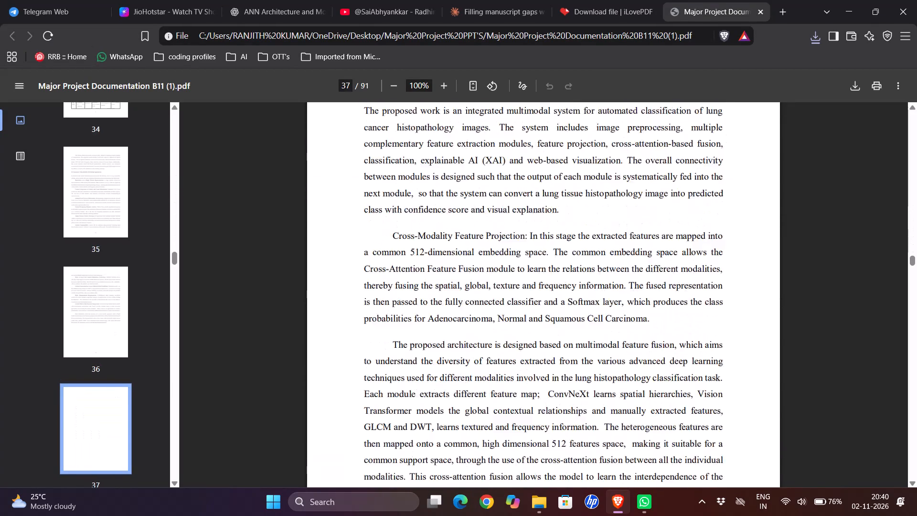
pyautogui.scroll(-20, 565, 351)
pyautogui.scroll(-12, 565, 351)
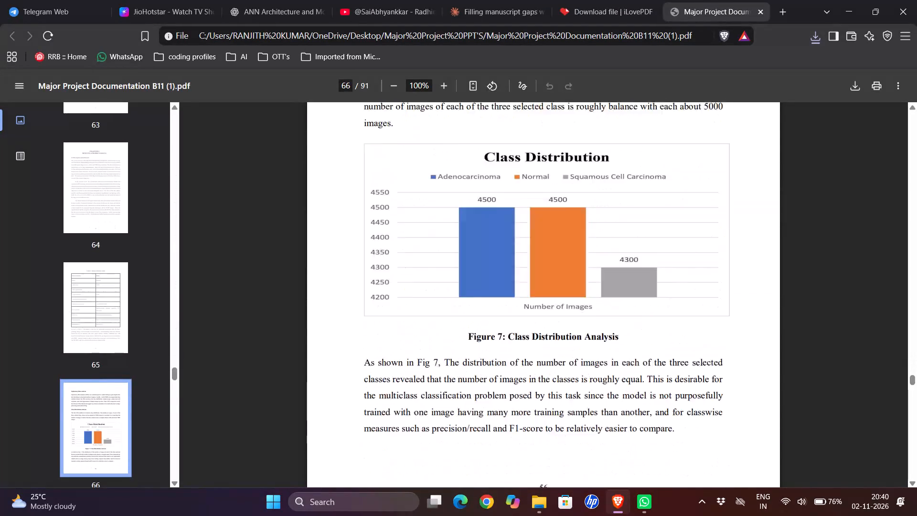
pyautogui.scroll(-20, 565, 351)
pyautogui.scroll(-12, 565, 351)
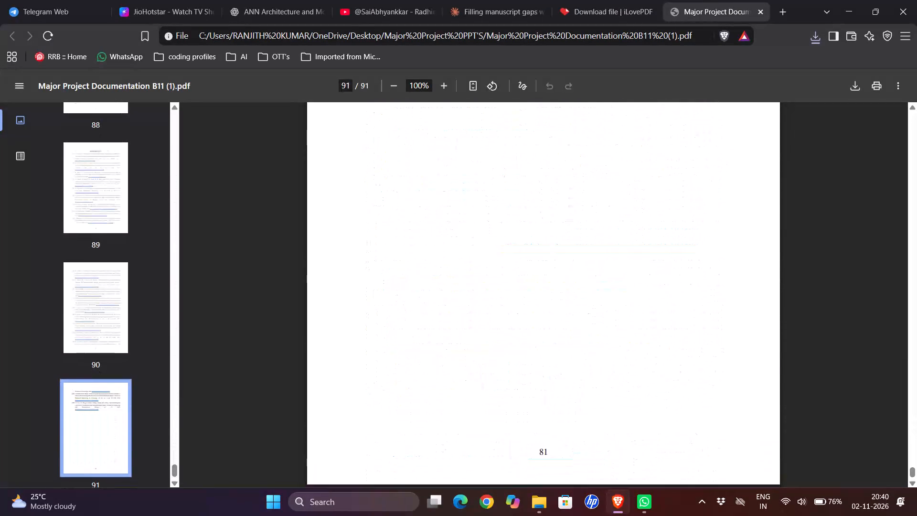
pyautogui.scroll(6, 565, 351)
pyautogui.scroll(20, 565, 351)
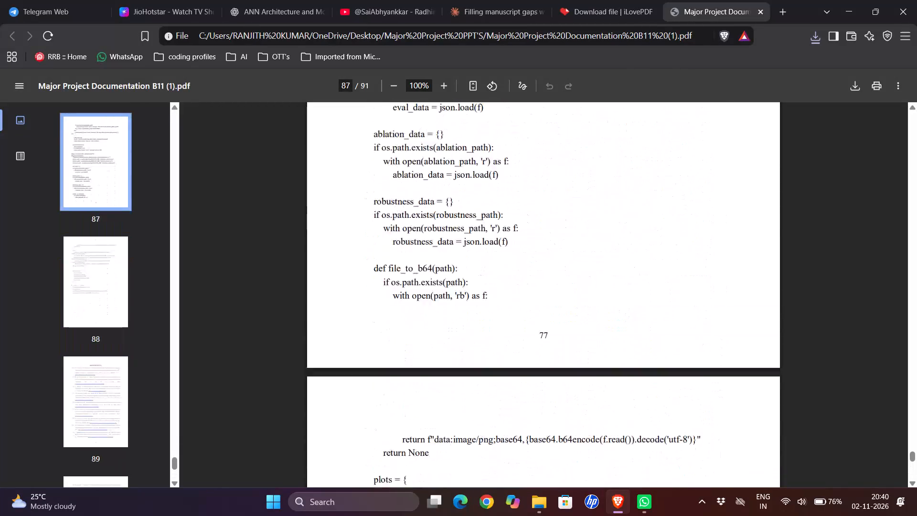
pyautogui.scroll(8, 565, 351)
pyautogui.scroll(16, 565, 351)
pyautogui.scroll(8, 565, 351)
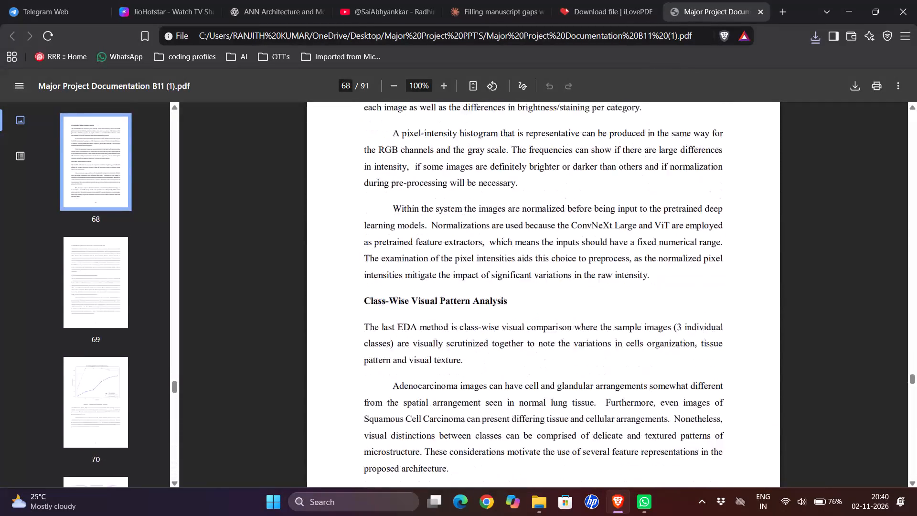
pyautogui.scroll(20, 565, 351)
pyautogui.scroll(7, 565, 351)
pyautogui.scroll(20, 565, 351)
pyautogui.scroll(1, 565, 351)
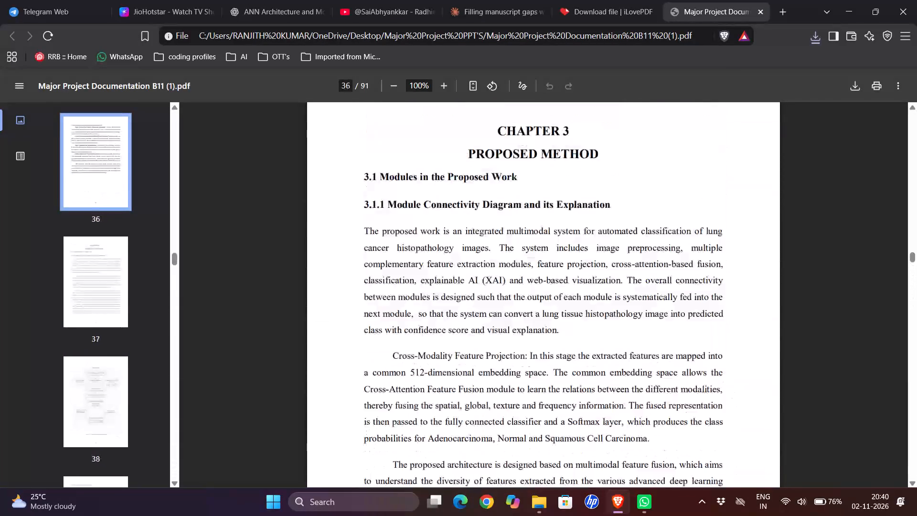
pyautogui.scroll(20, 565, 351)
pyautogui.scroll(20, 565, 351)
pyautogui.scroll(18, 565, 351)
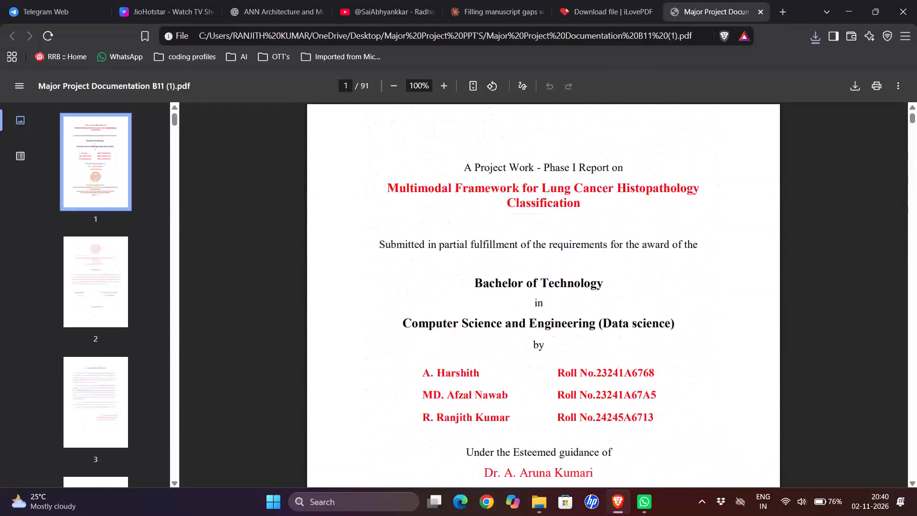
# Close only the tab with the Major Project Documentation PDF, keeping the other browser tabs open.
pyautogui.click(913, 0)
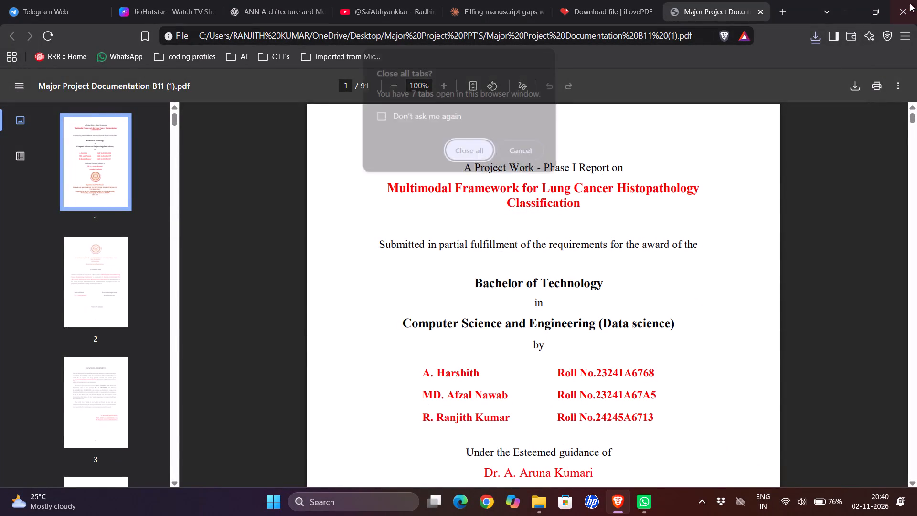
pyautogui.click(536, 150)
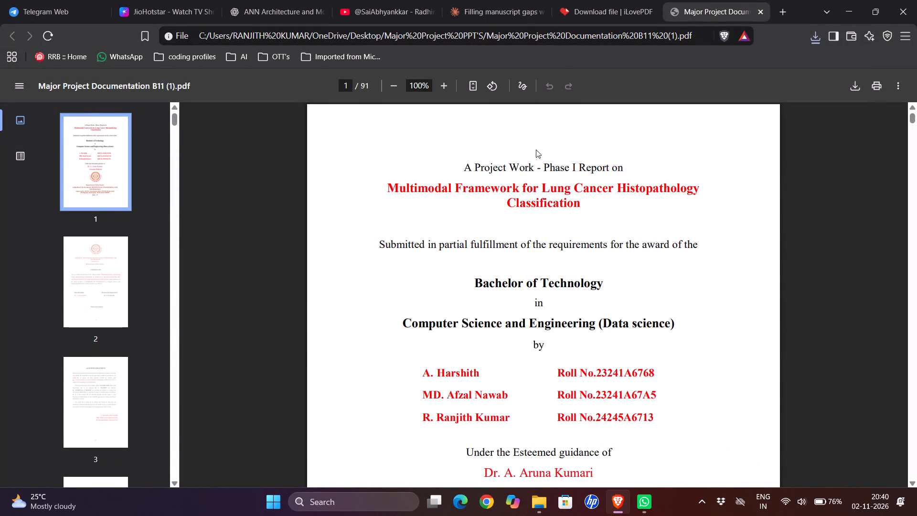
pyautogui.click(758, 8)
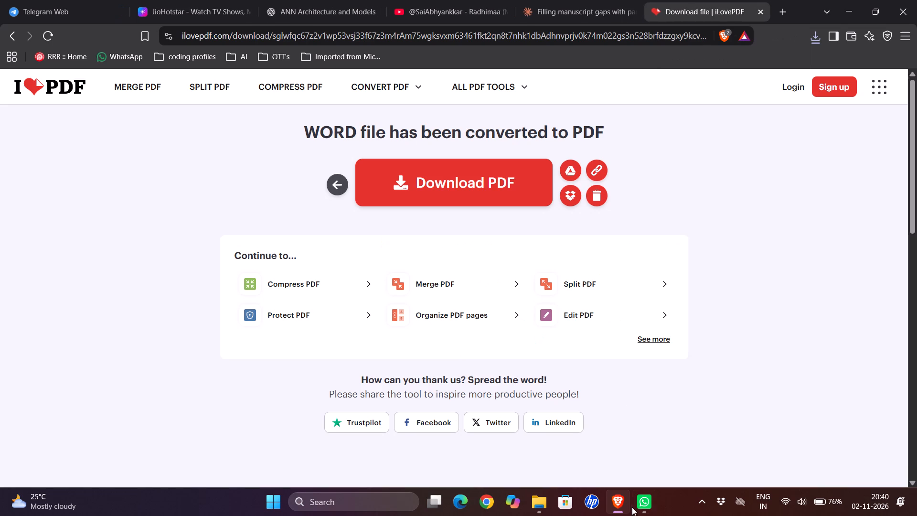